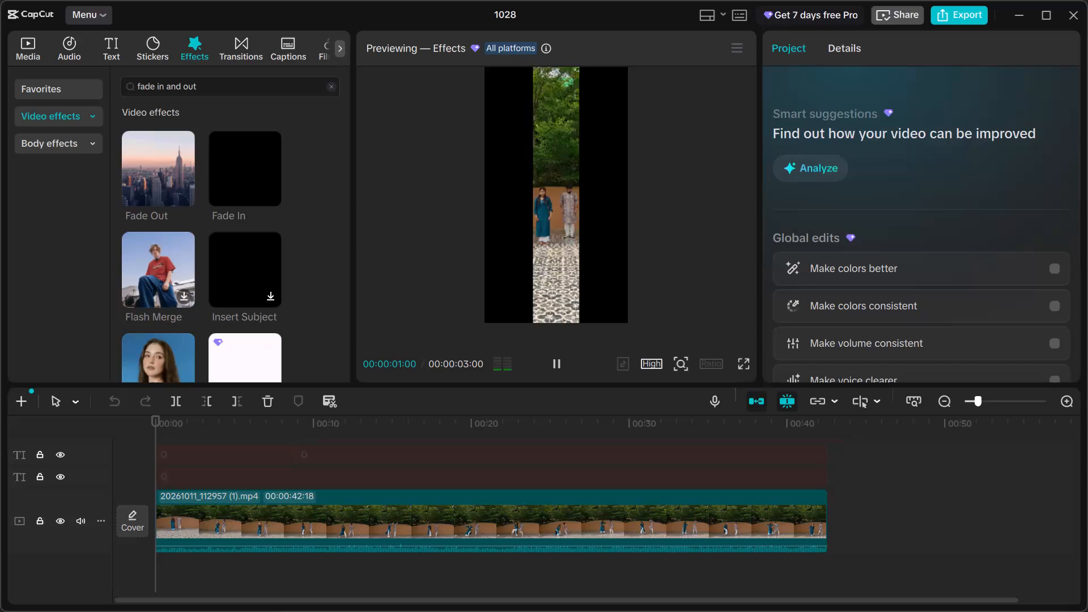
Preview the Fade In video effect from the effects search results.
key("space")
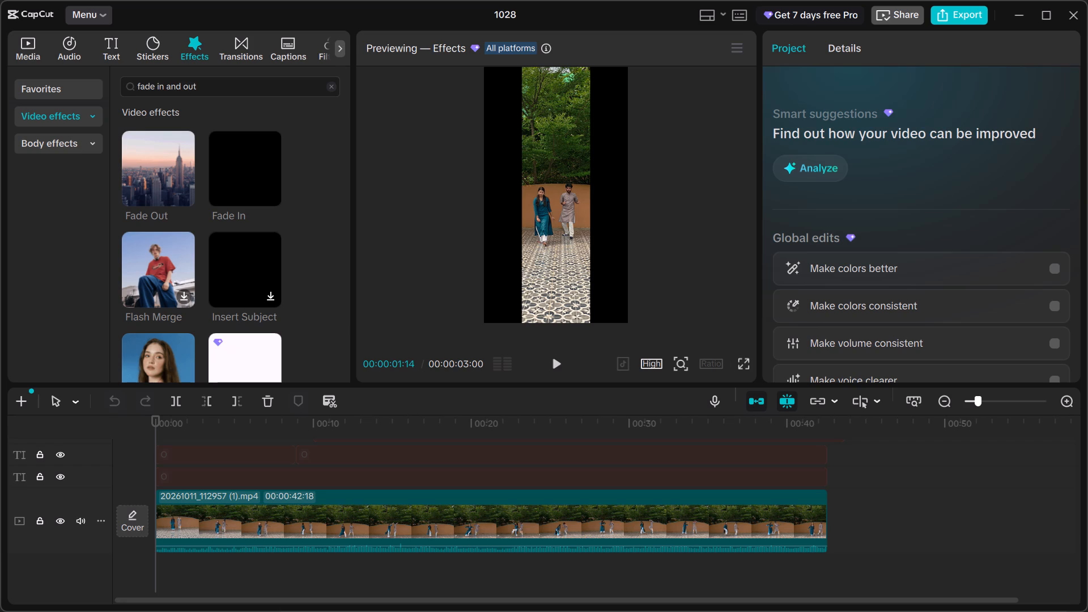
key("space")
key("space")
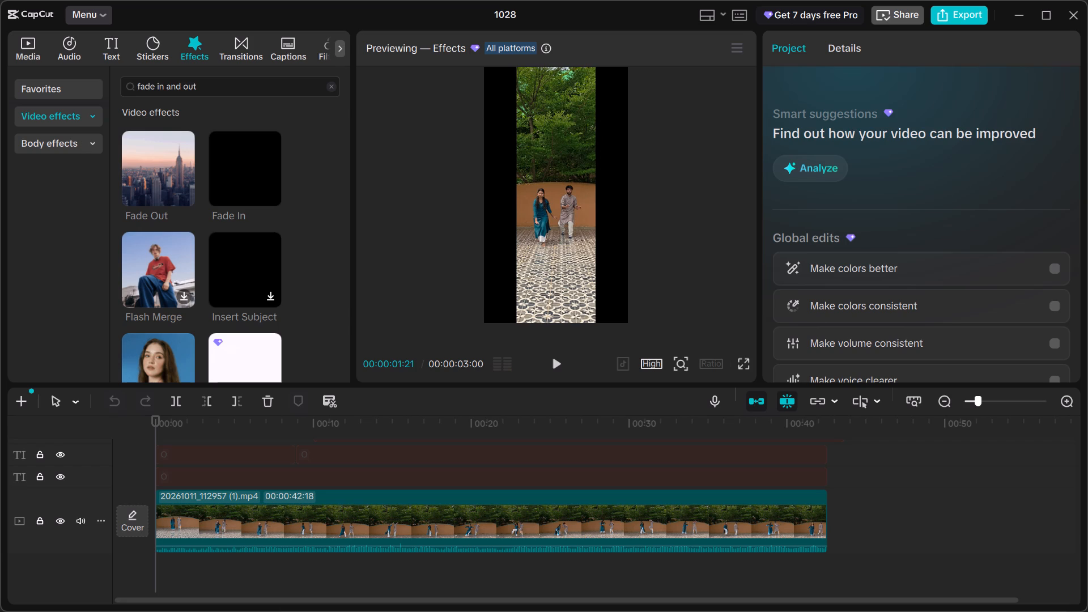
left_click(231, 178)
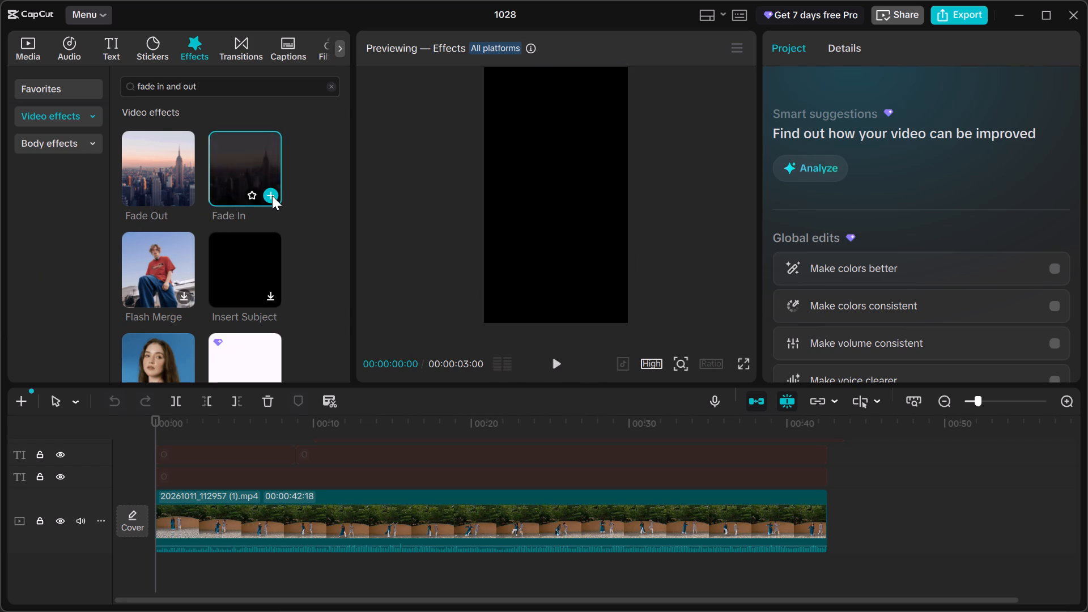
key("space")
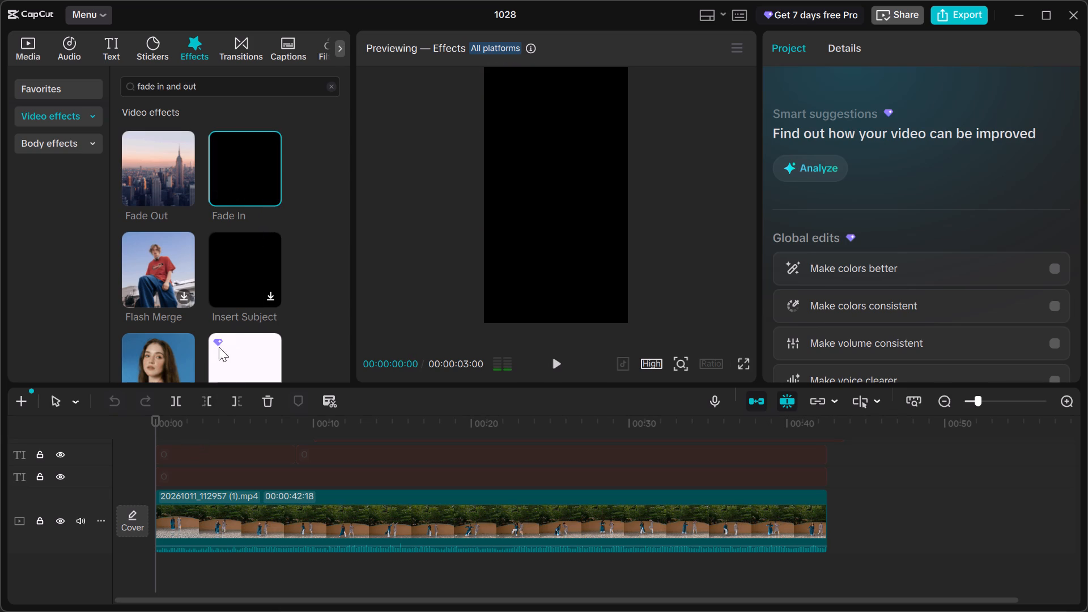
Select the main video clip and review its opening second from the start, including in full screen.
left_click(212, 422)
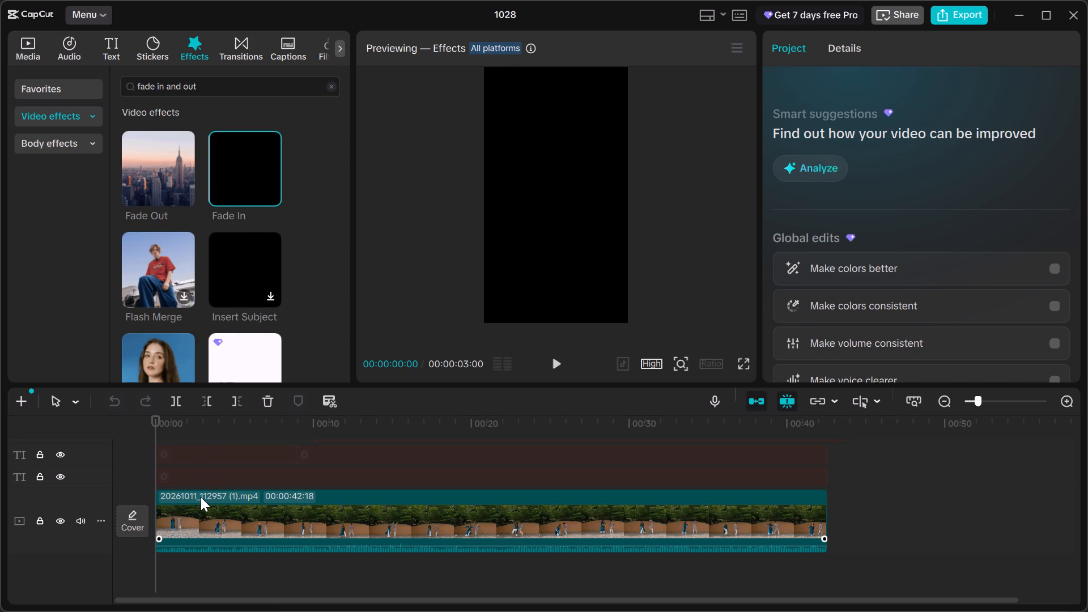
left_click(201, 497)
key("space")
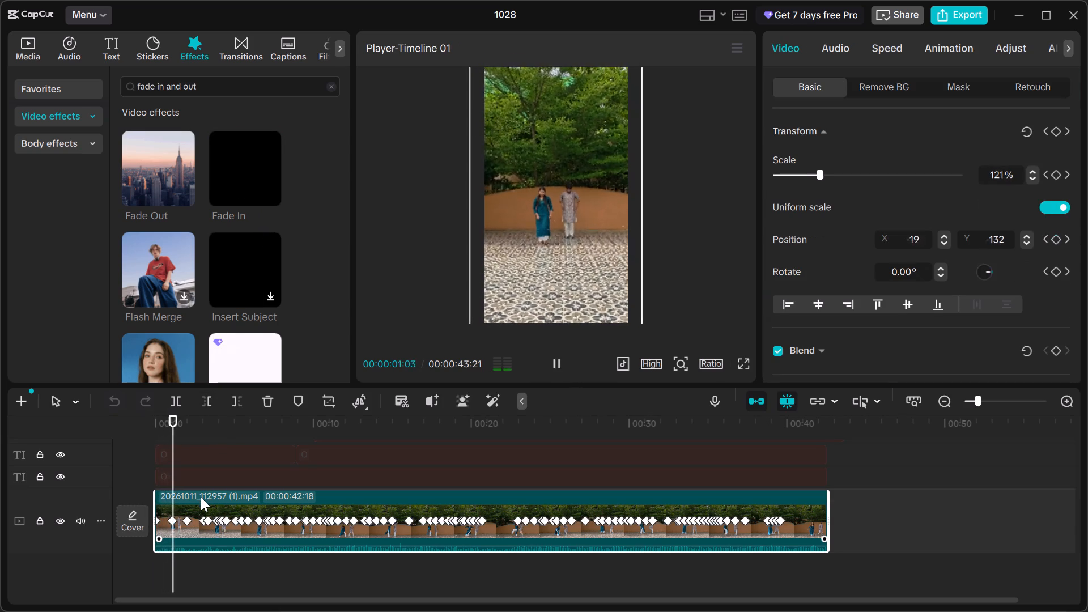
key("space")
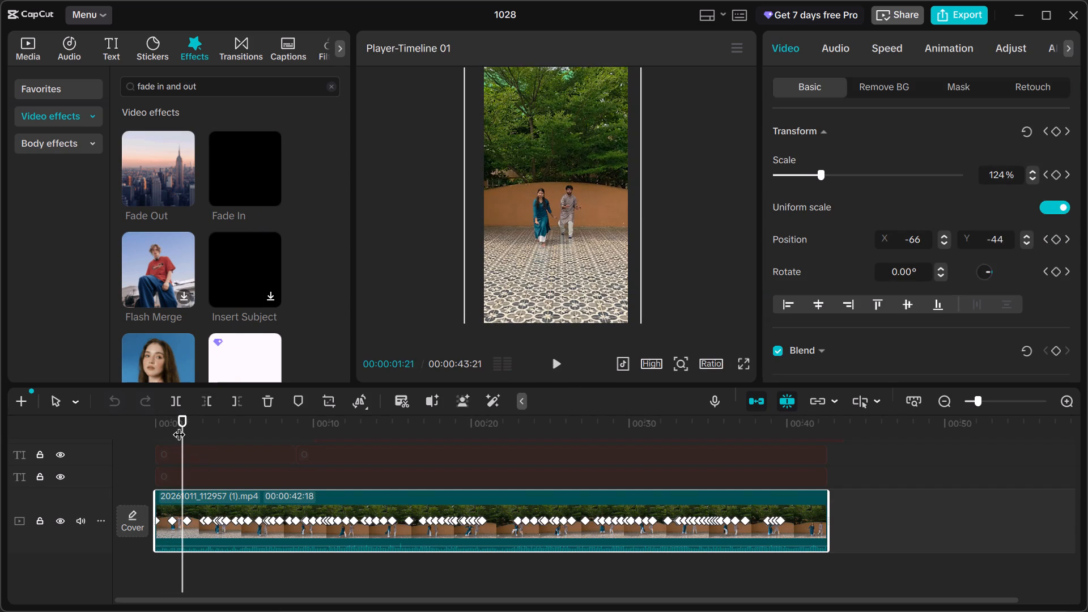
left_click_drag(178, 426, 134, 424)
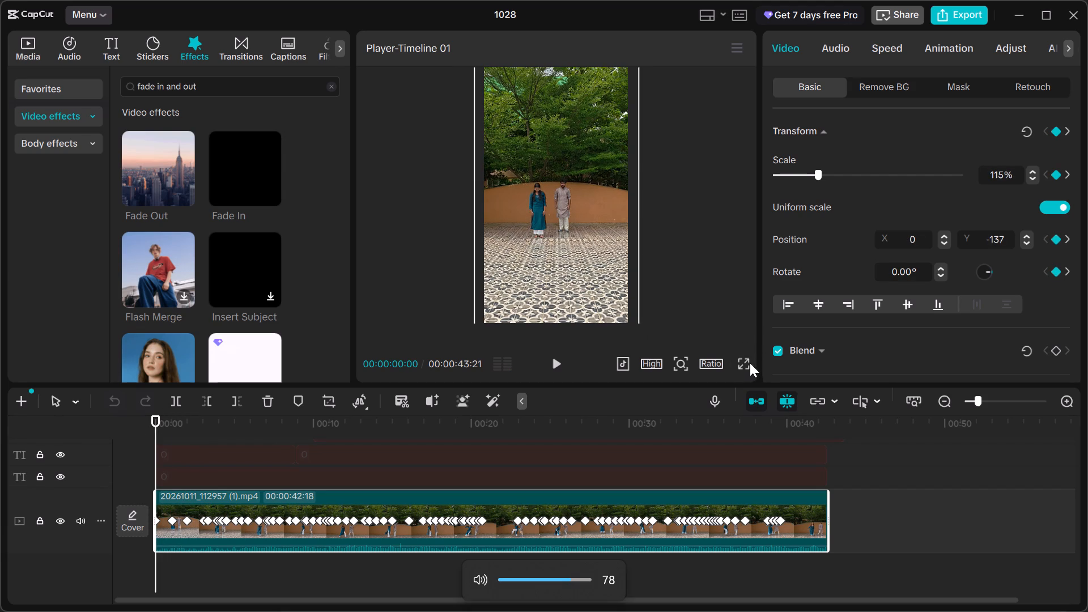
left_click(745, 363)
key("space")
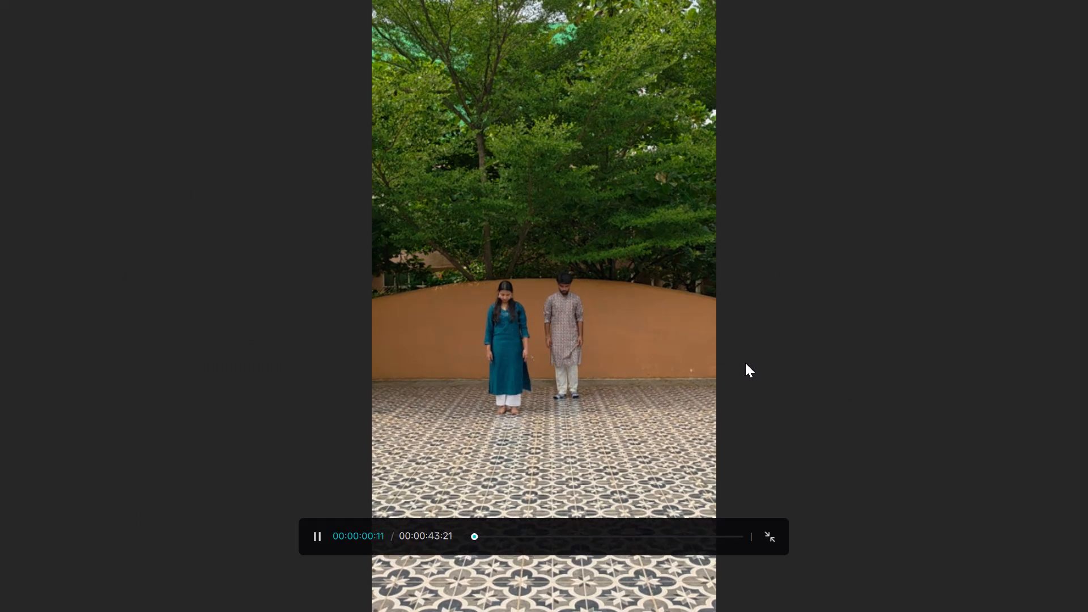
key("space")
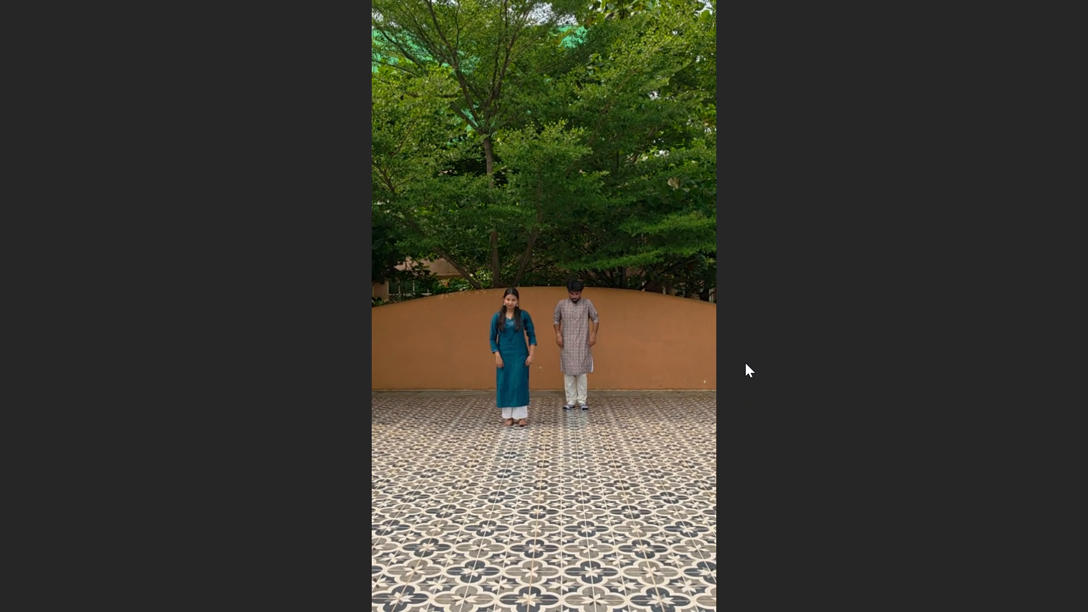
key("Escape")
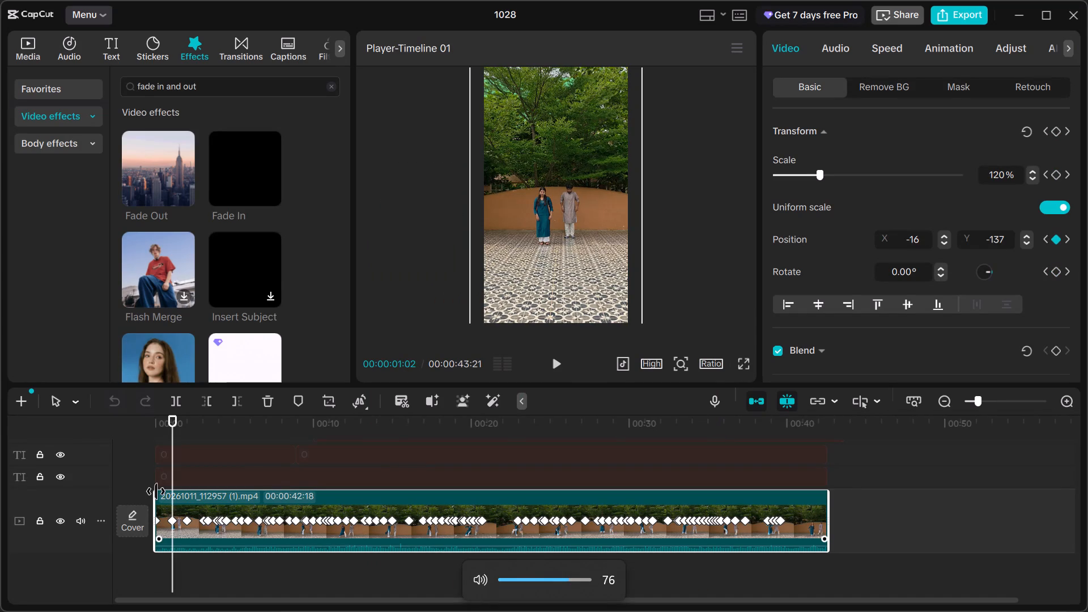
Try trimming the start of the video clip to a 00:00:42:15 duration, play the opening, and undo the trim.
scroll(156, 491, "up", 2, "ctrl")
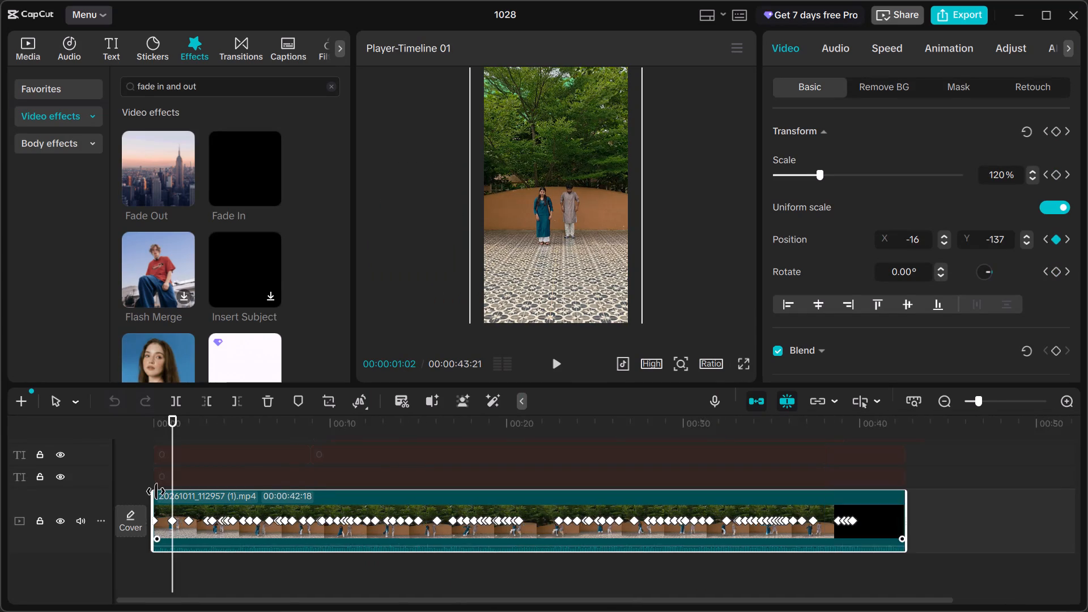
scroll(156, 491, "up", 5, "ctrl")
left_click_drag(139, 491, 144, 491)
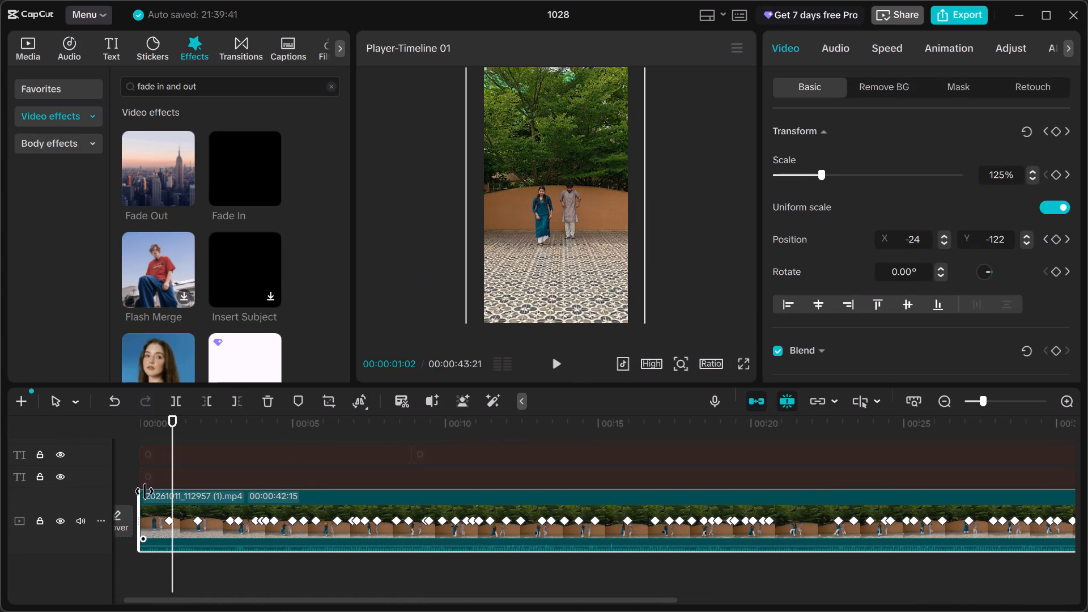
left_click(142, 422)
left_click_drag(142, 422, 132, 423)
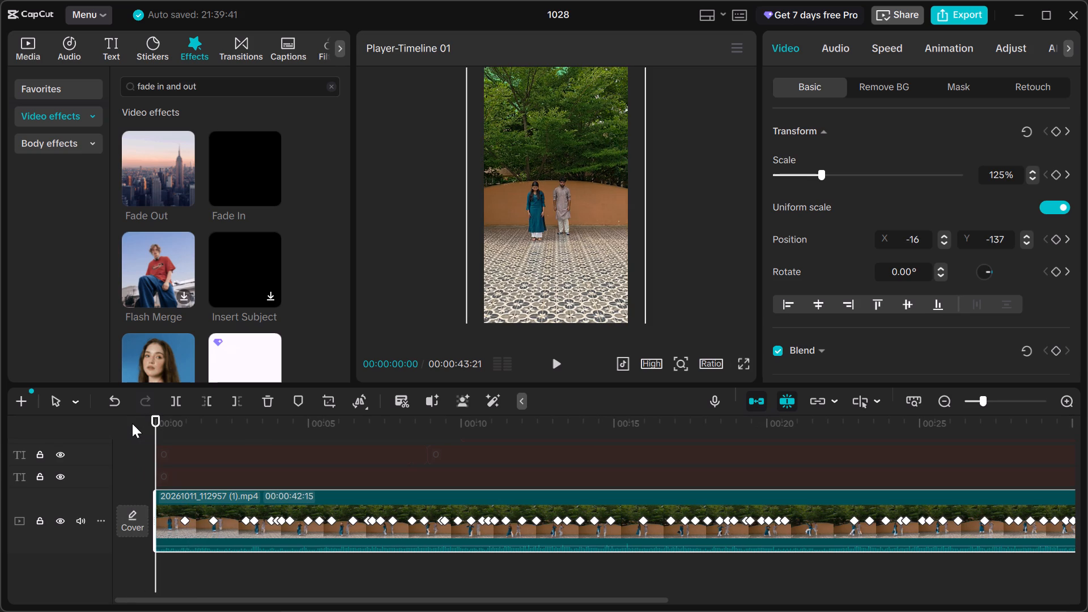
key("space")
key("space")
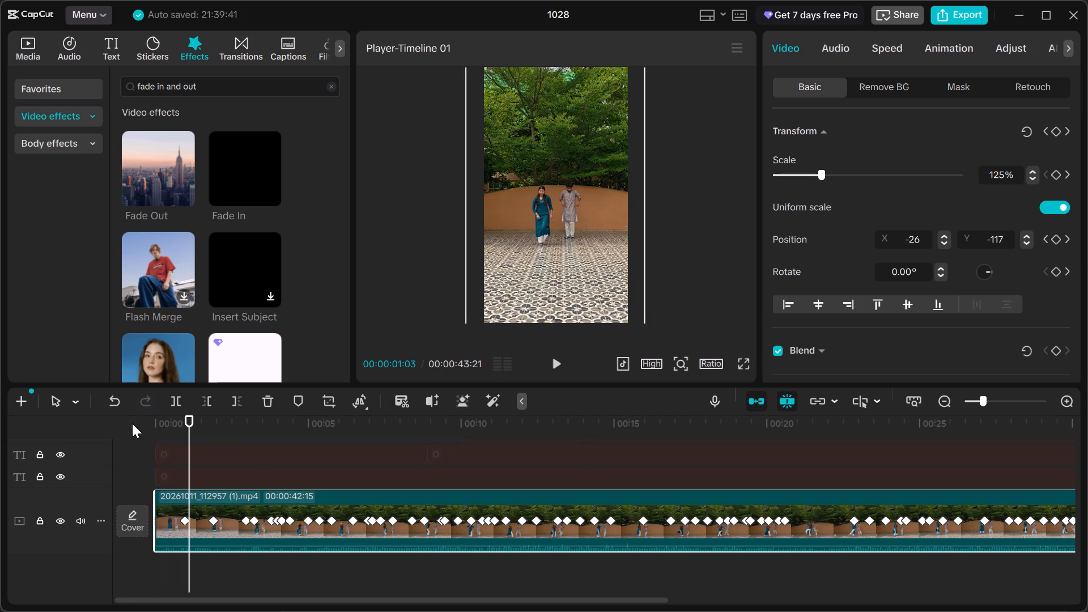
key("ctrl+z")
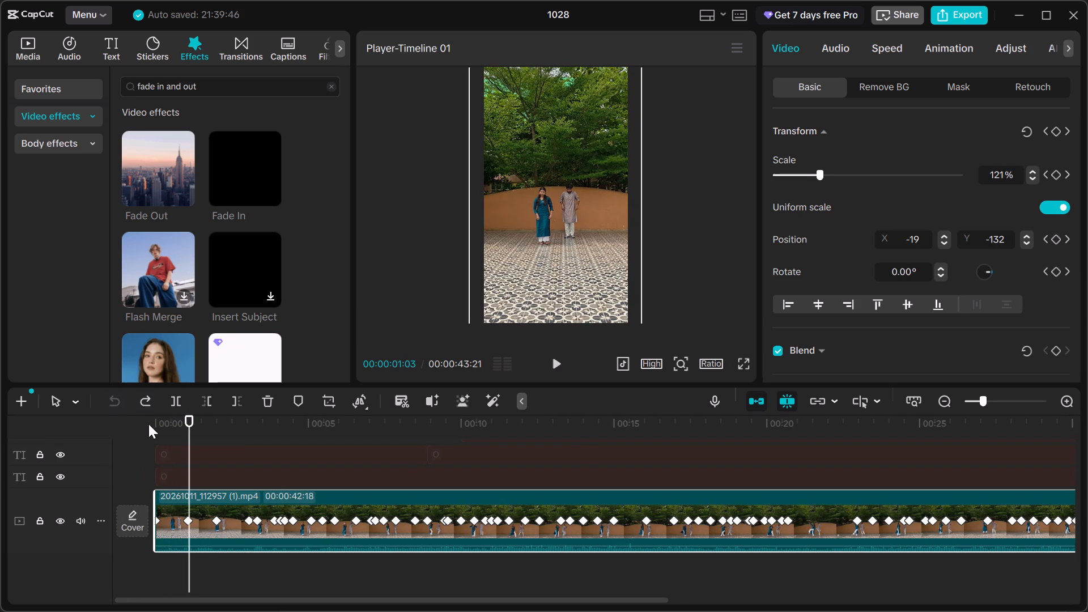
Review the clip's first three seconds, checking the zoom and position motion around its second and third keyframes.
left_click(159, 424)
key("space")
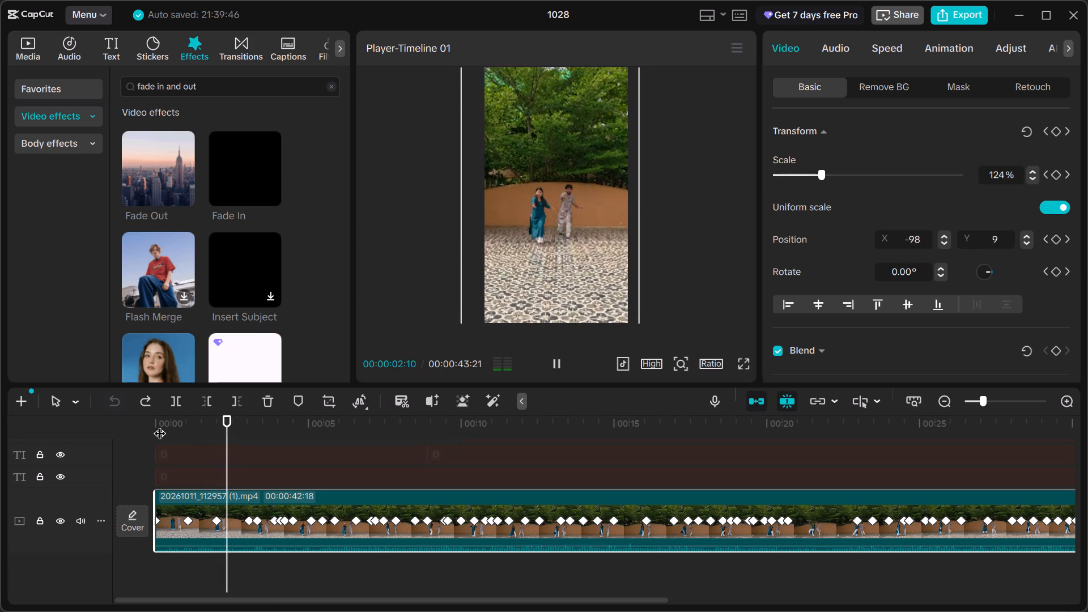
key("space")
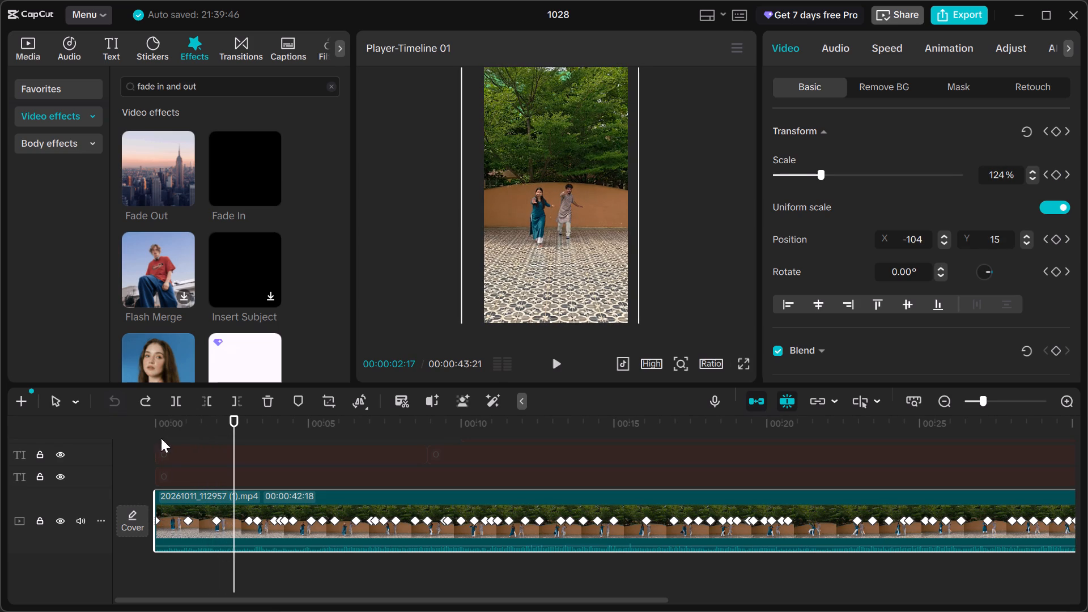
left_click(166, 422)
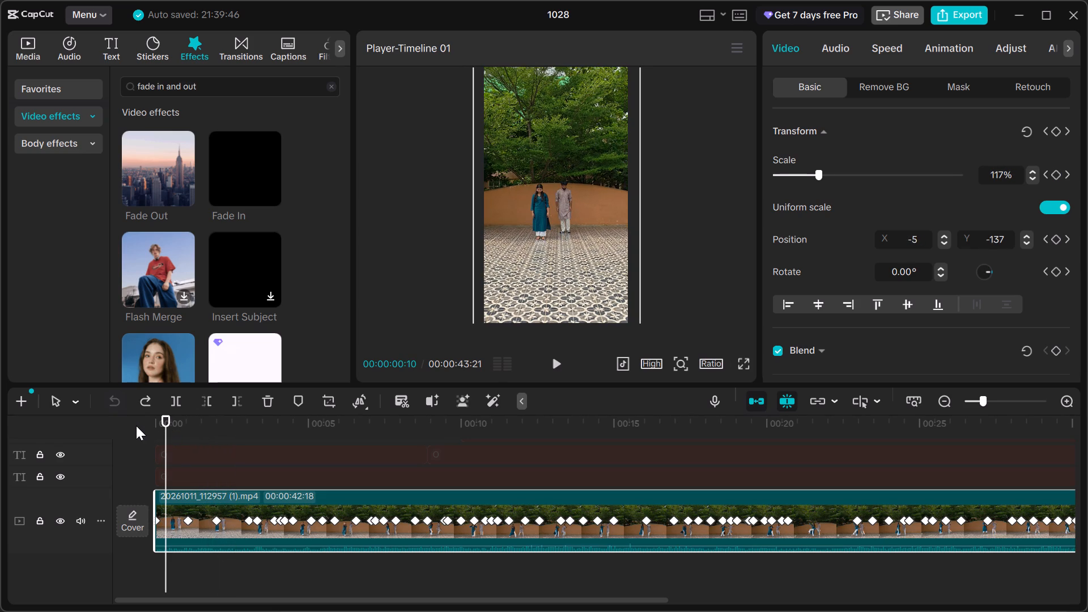
left_click_drag(160, 429, 137, 427)
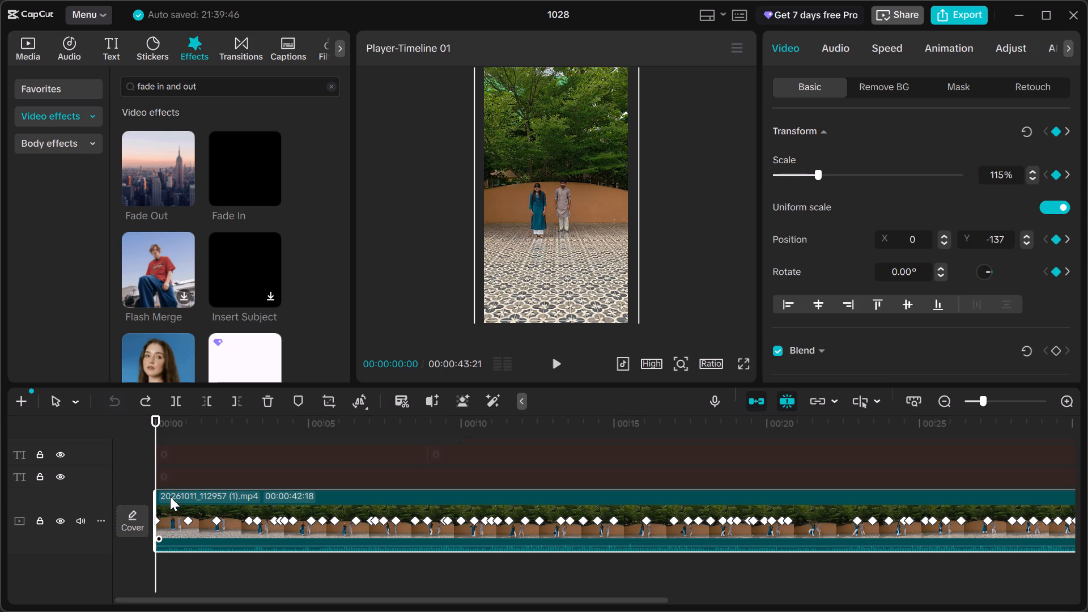
left_click(186, 520)
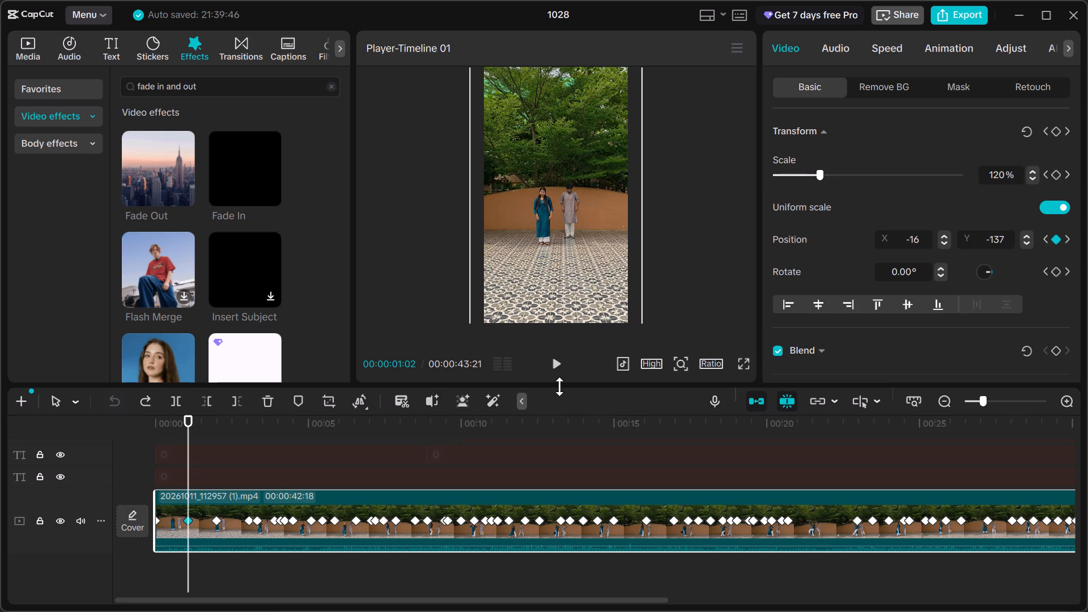
key("space")
key("space")
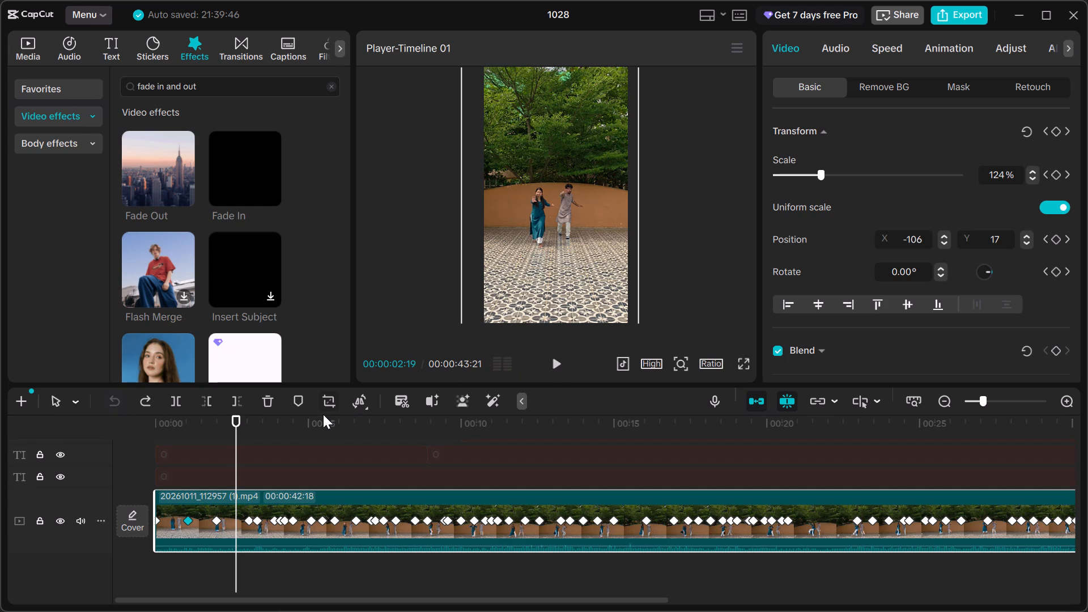
left_click(218, 521)
key("space")
key("space")
key("space")
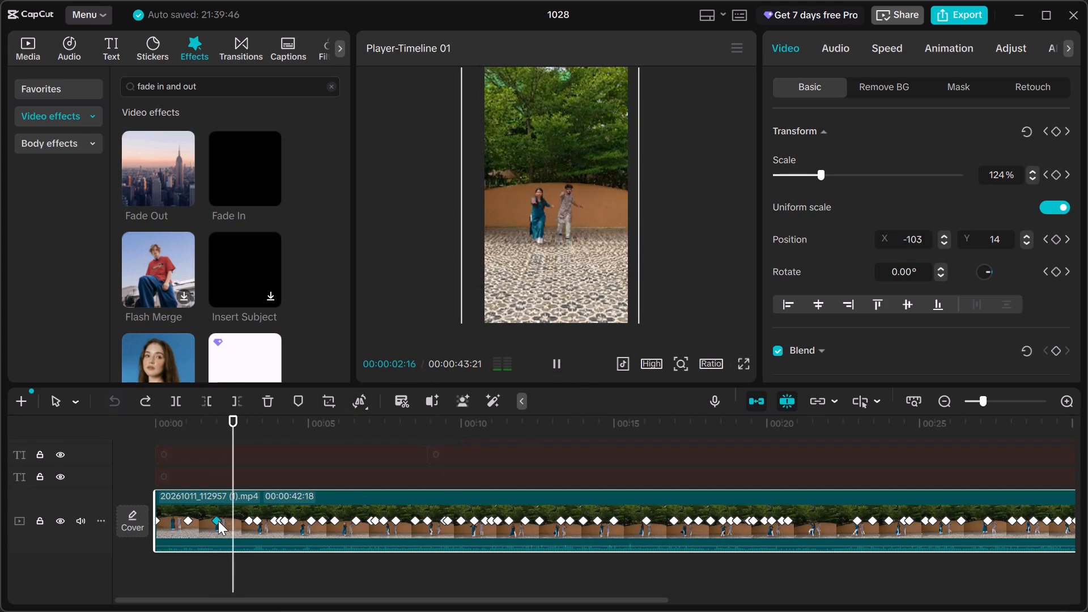
key("space")
key("space")
key("space")
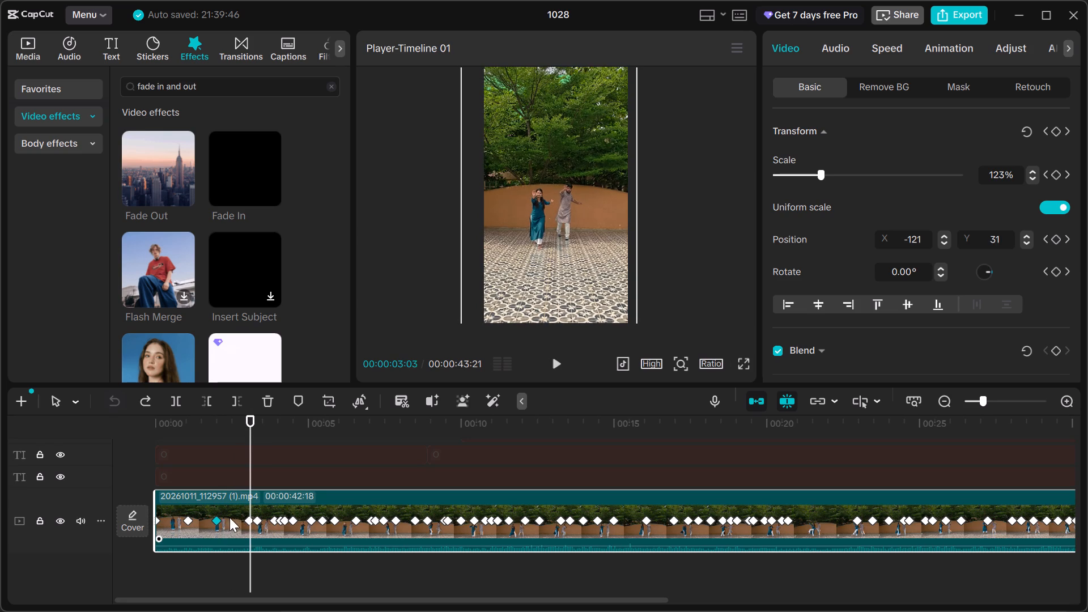
At the clip's 00:00:03:02 keyframe, set the scale to 138%.
left_click(248, 519)
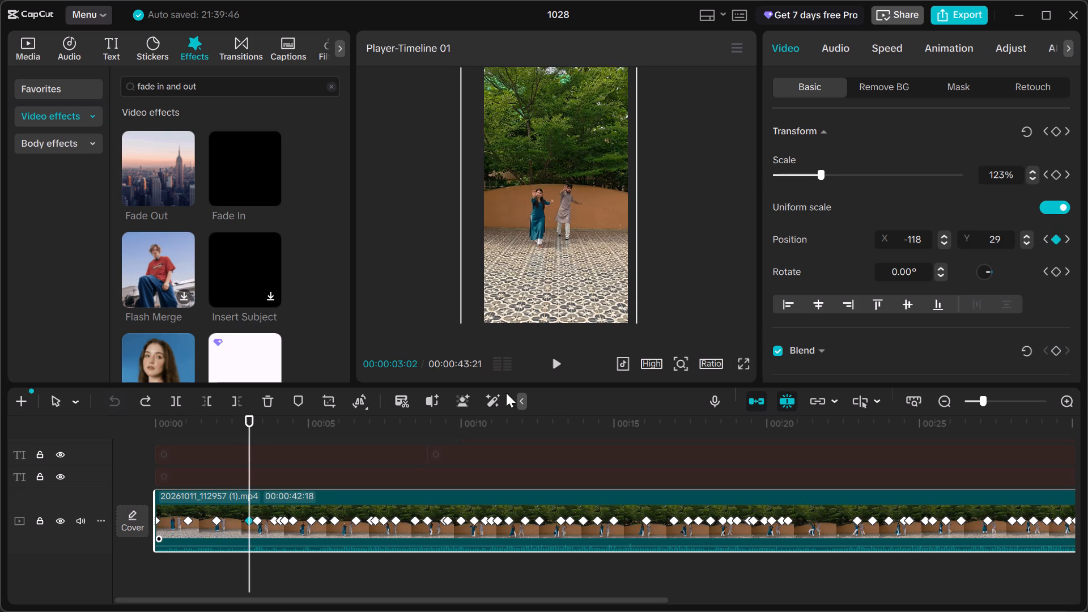
triple_click(1034, 168)
left_click(1034, 168)
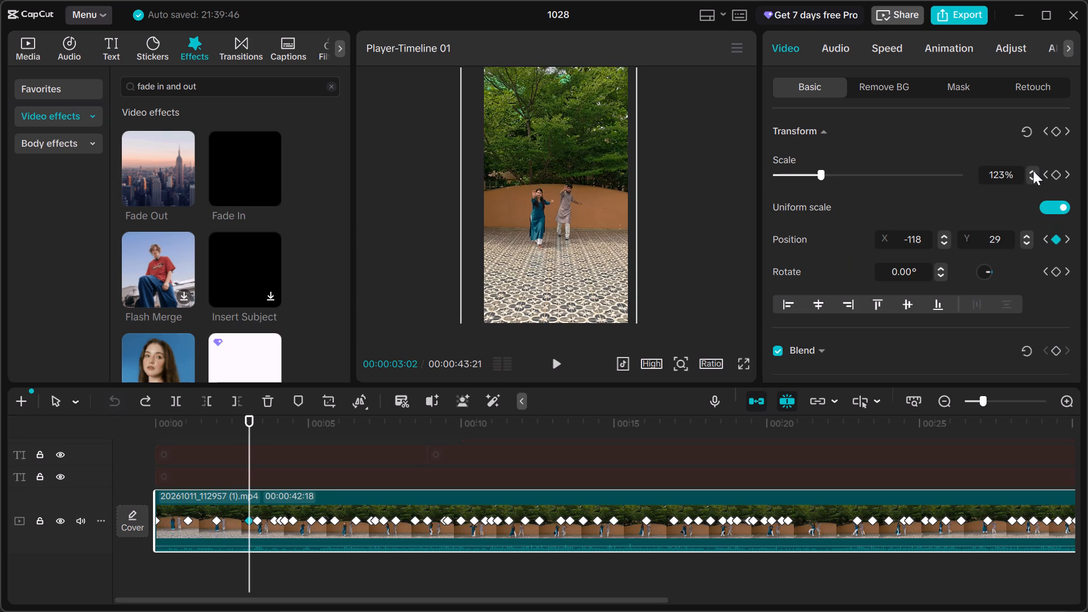
triple_click(1033, 171)
triple_click(1033, 171)
triple_click(1033, 171)
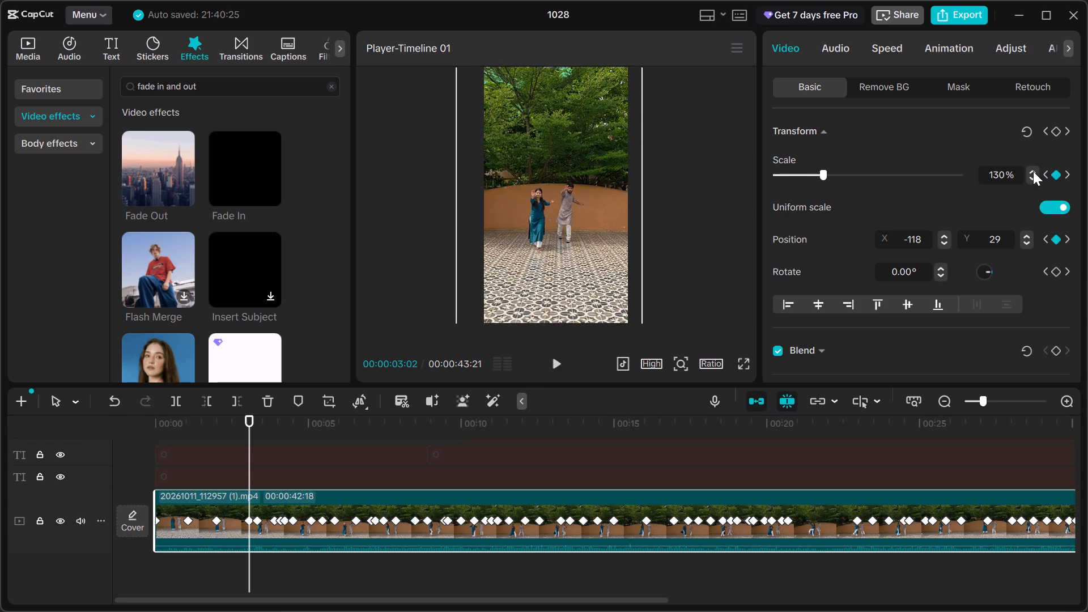
triple_click(1033, 171)
left_click(1033, 171)
left_click(1033, 171)
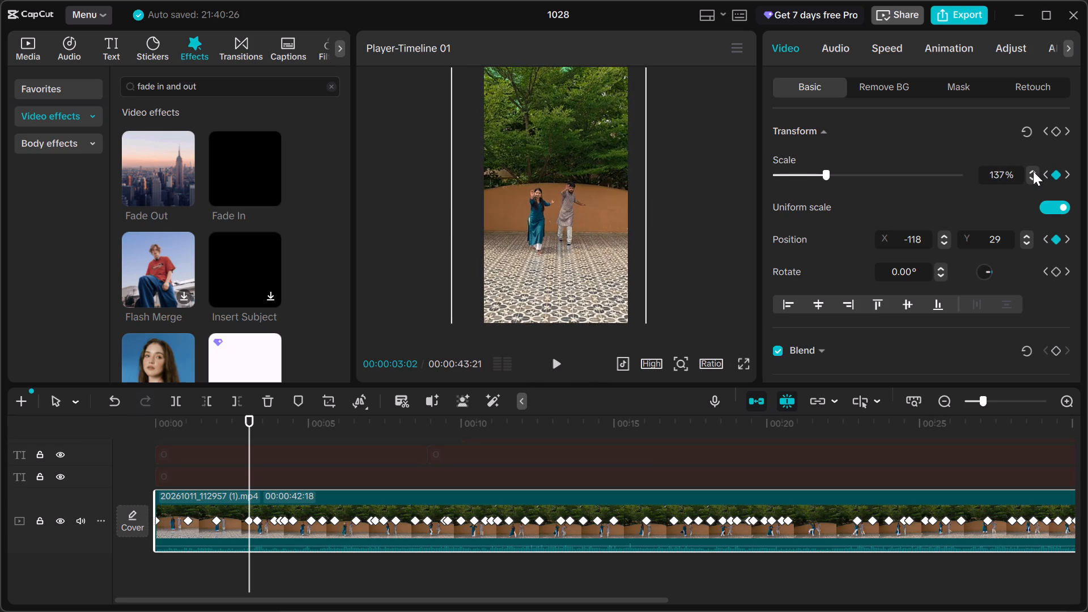
left_click(1033, 171)
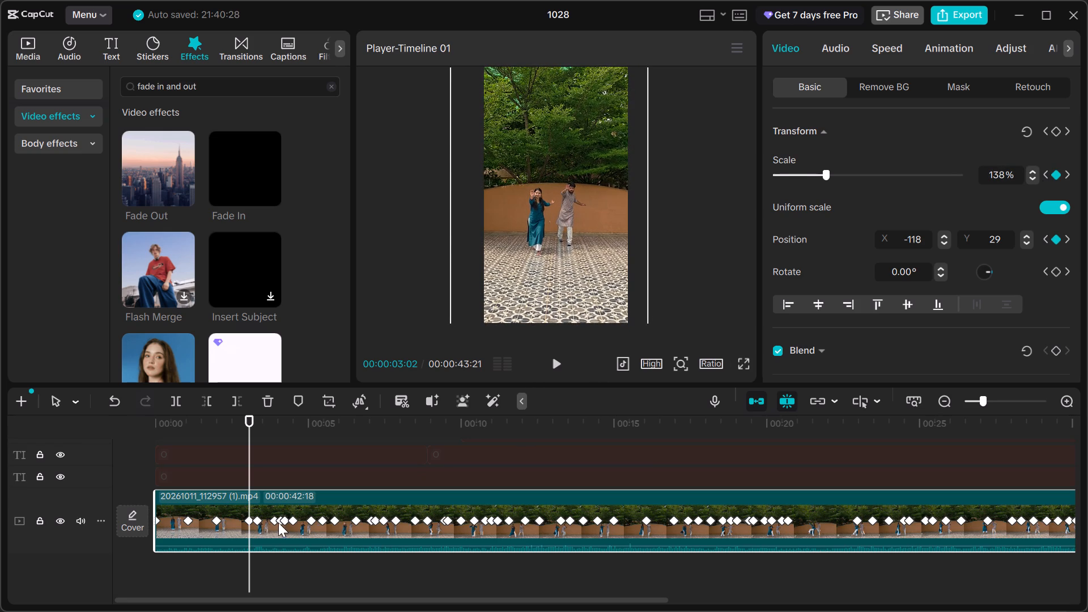
Check the motion at the keyframes following 00:00:03:02, and replay the clip from the beginning in full screen.
left_click(258, 518)
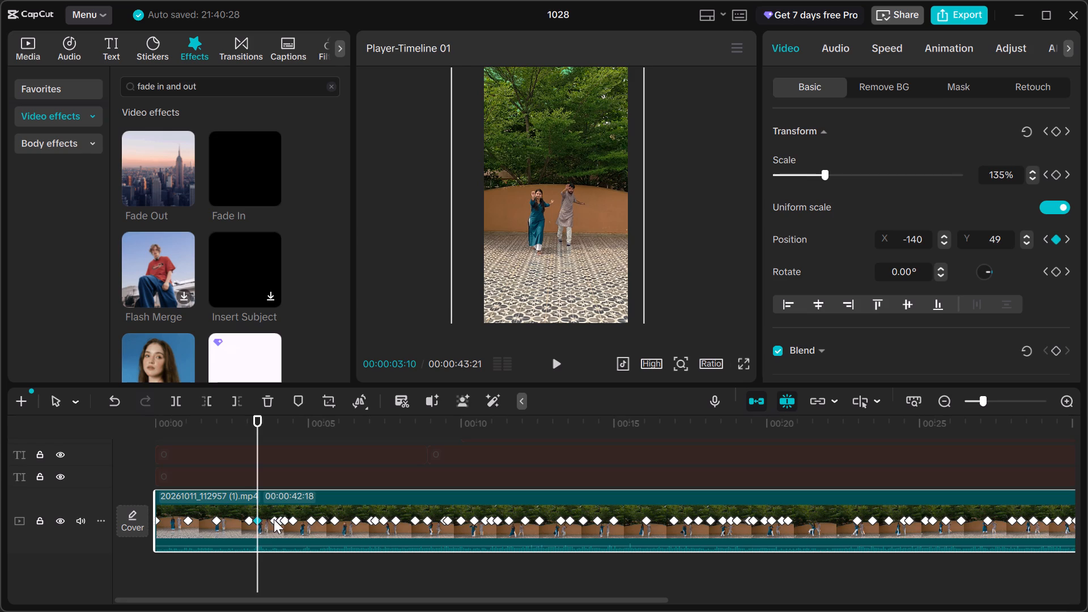
left_click(274, 519)
key("space")
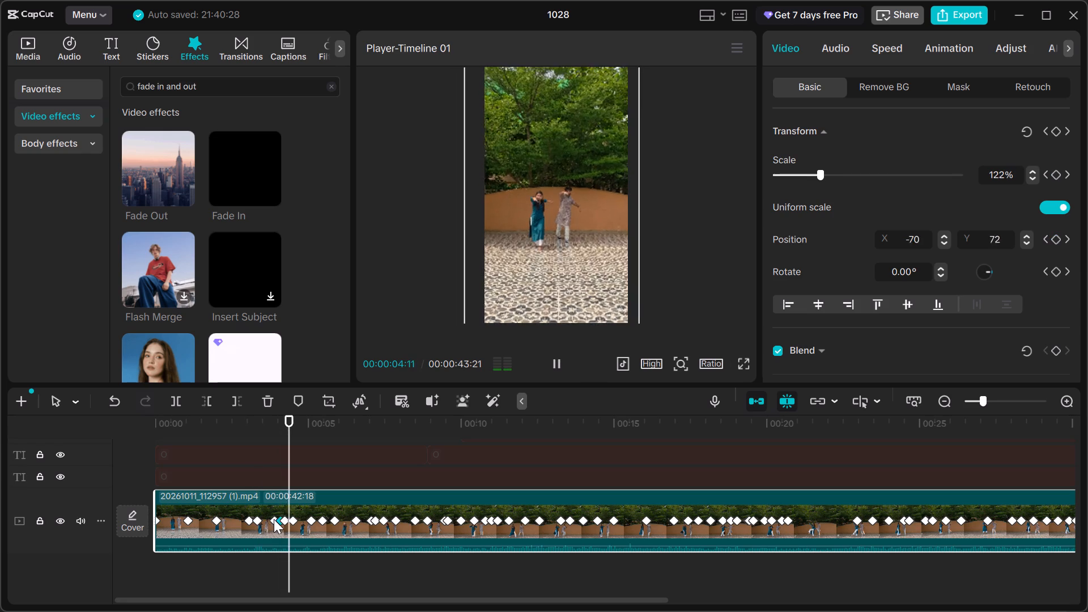
key("space")
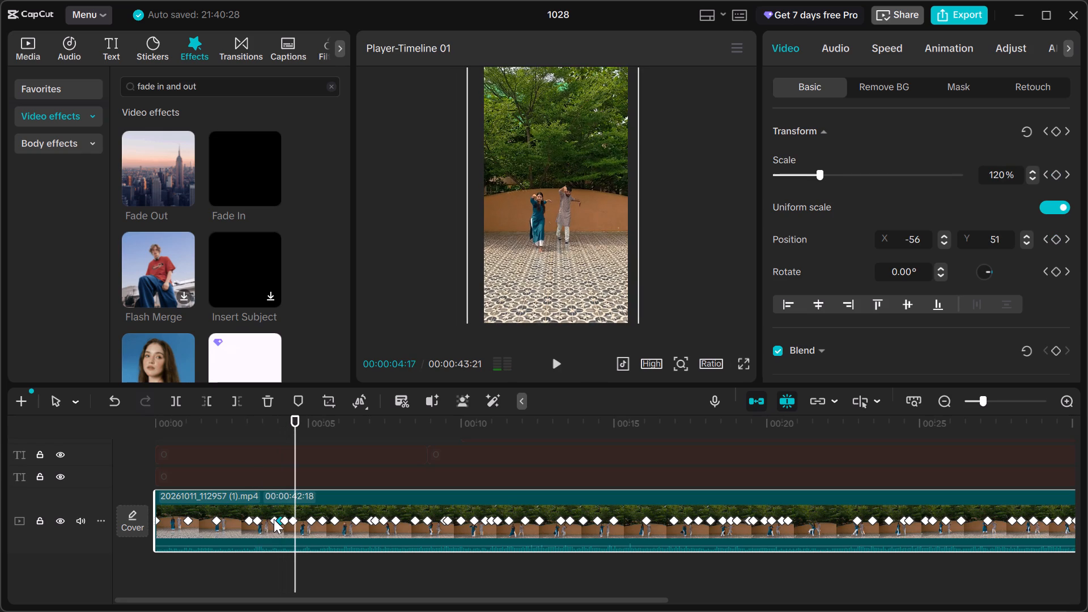
left_click(210, 424)
left_click_drag(210, 424, 103, 423)
left_click(746, 362)
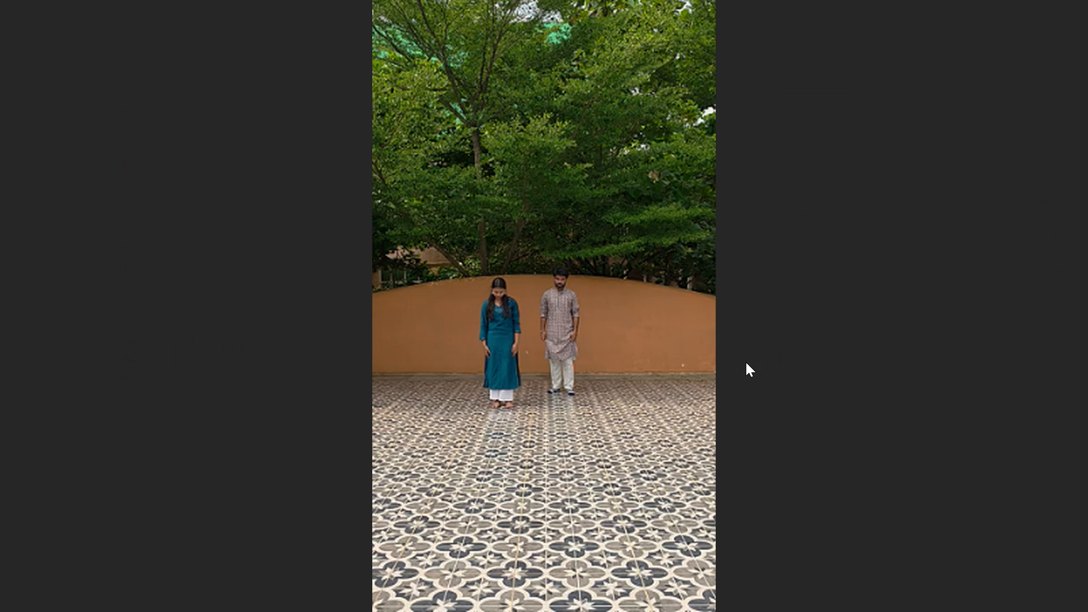
key("space")
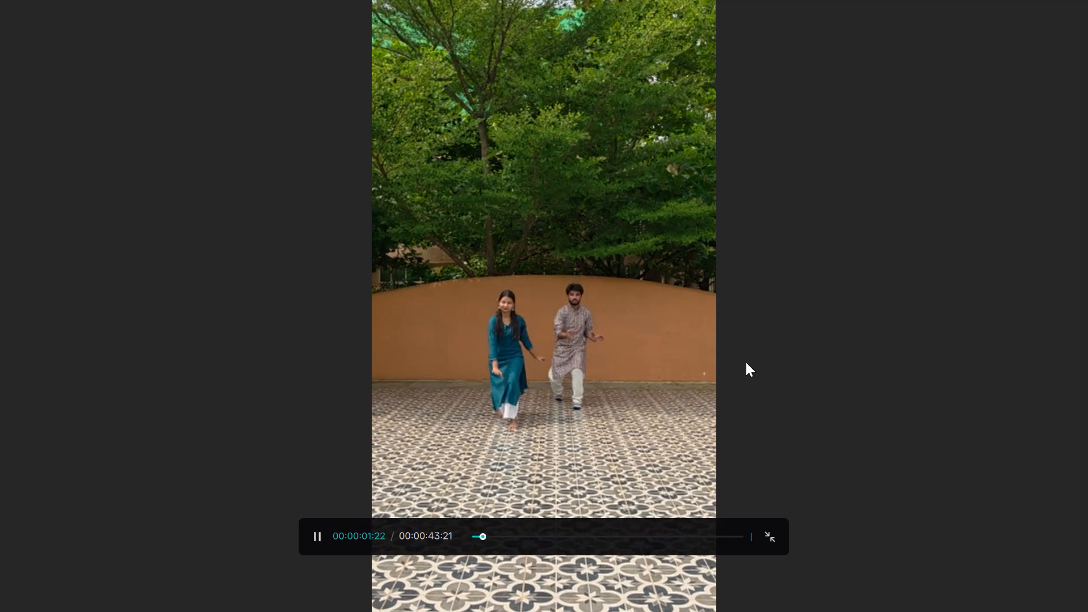
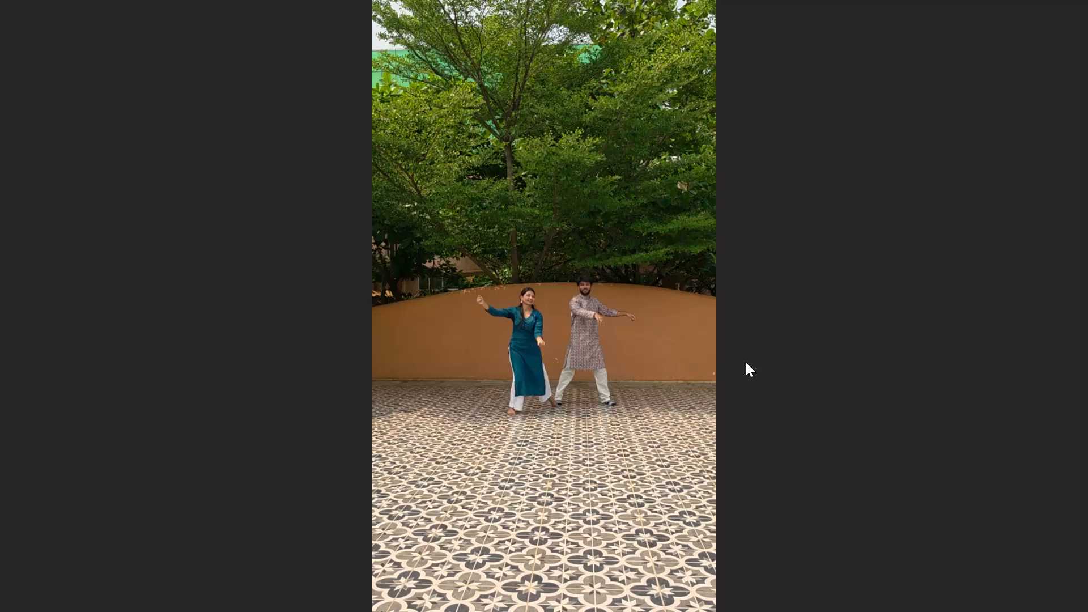
Leave full-screen playback and review the video's ending from about 00:00:39:04 to the end of the timeline.
key("Escape")
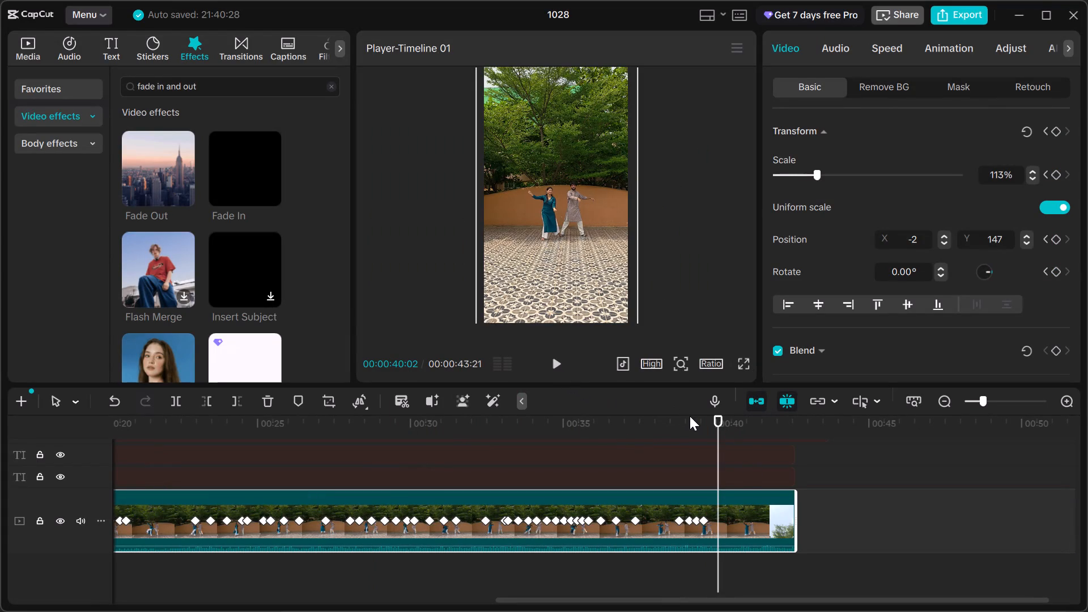
key("space")
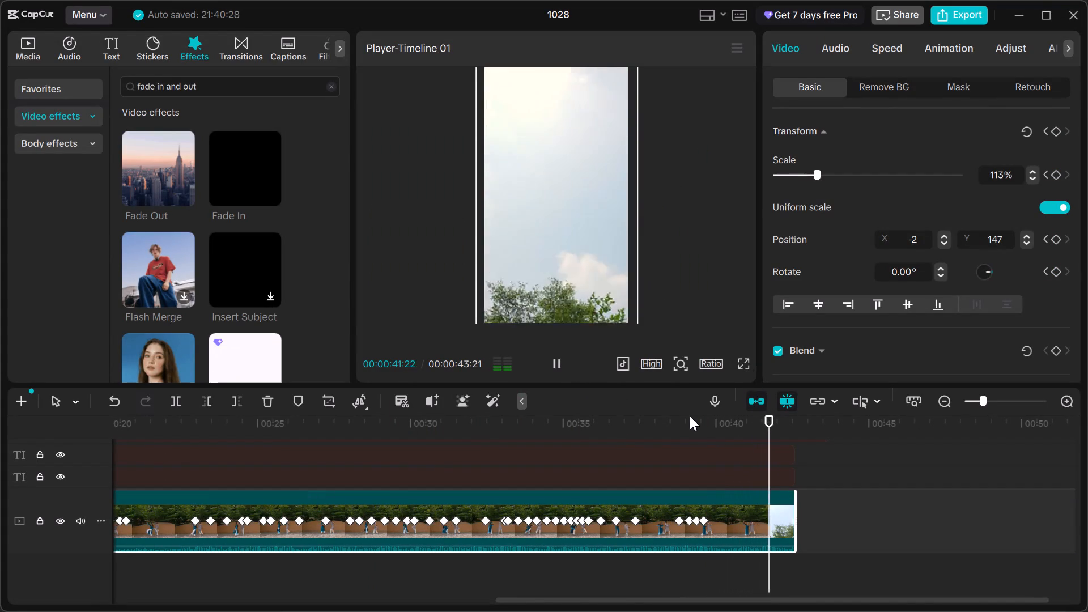
key("space")
left_click(685, 418)
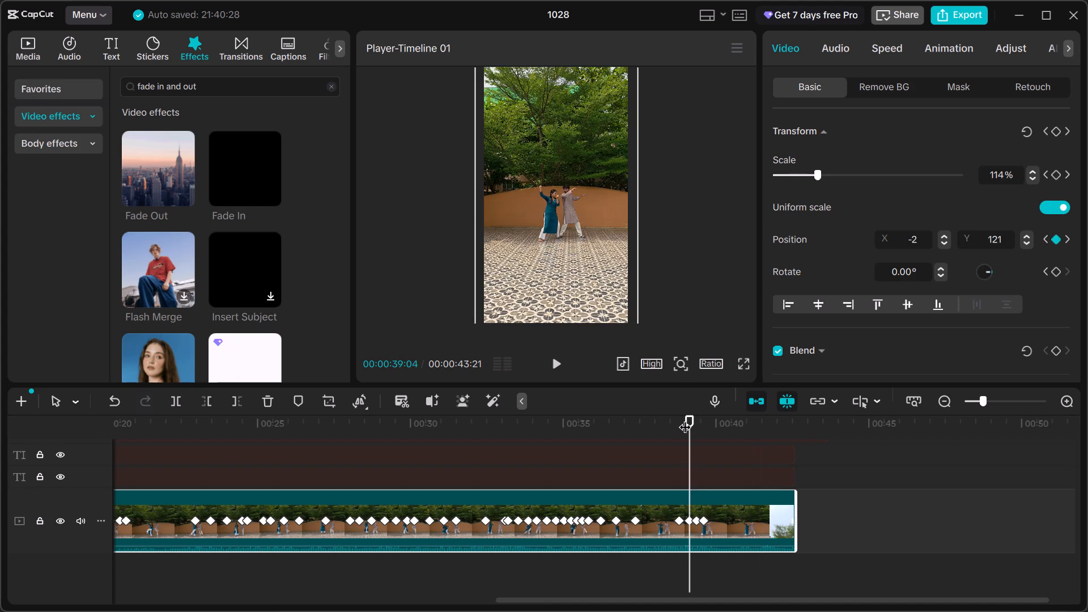
key("space")
key("space")
key("space")
key("space")
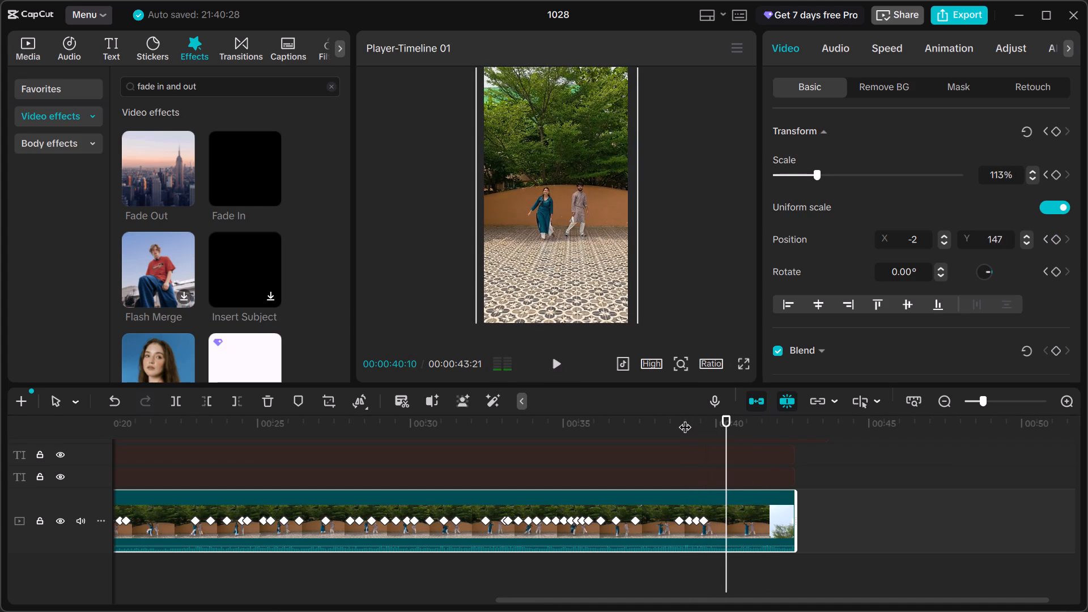
key("space")
key("space")
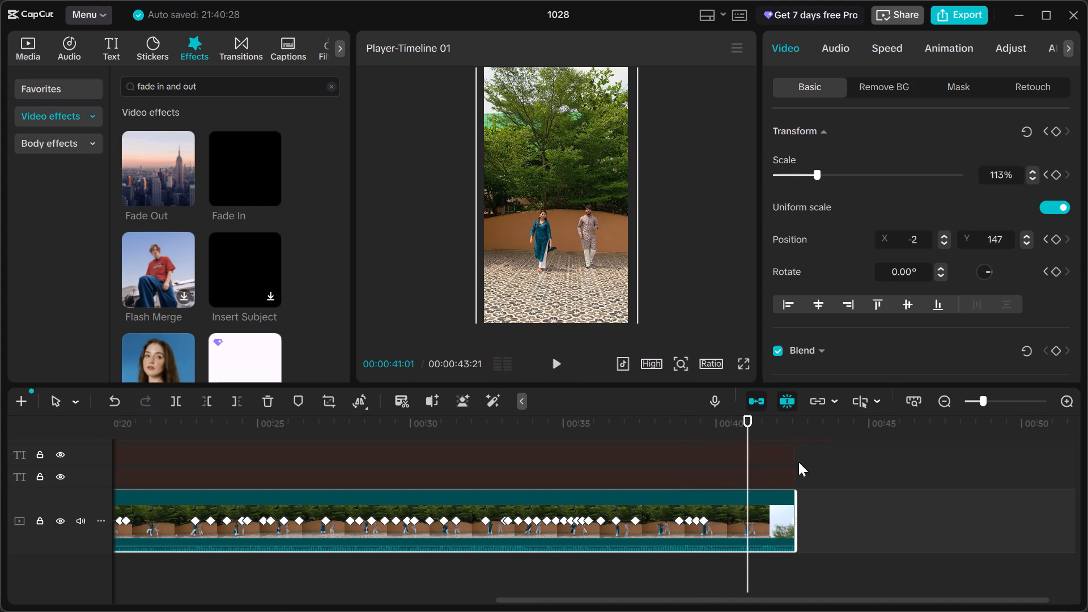
key("space")
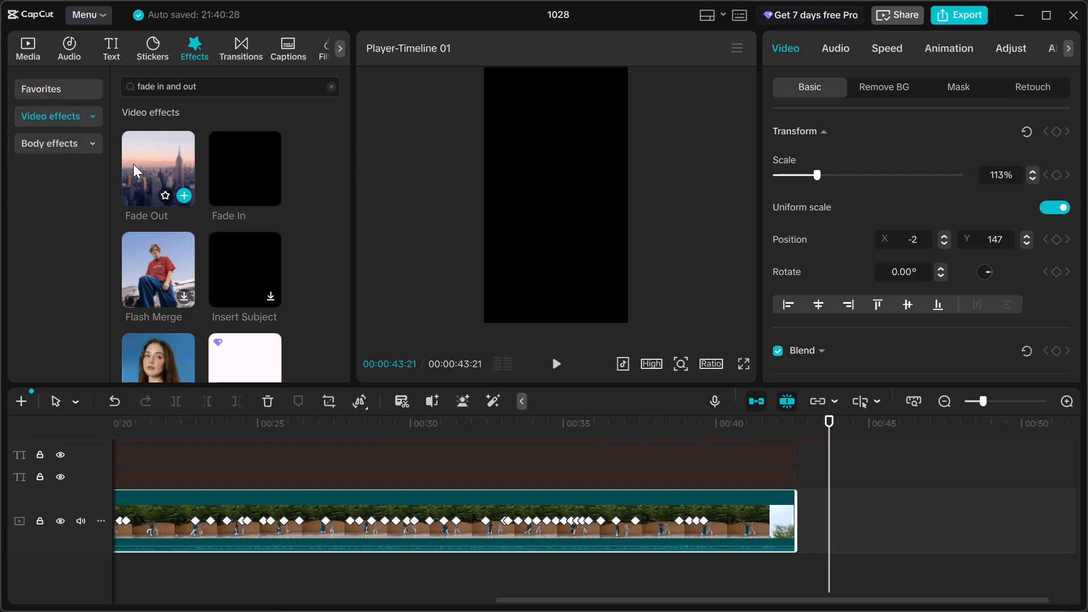
Replay the video's first two seconds several times from the beginning to examine how the opening starts.
scroll(218, 426, "right", 8)
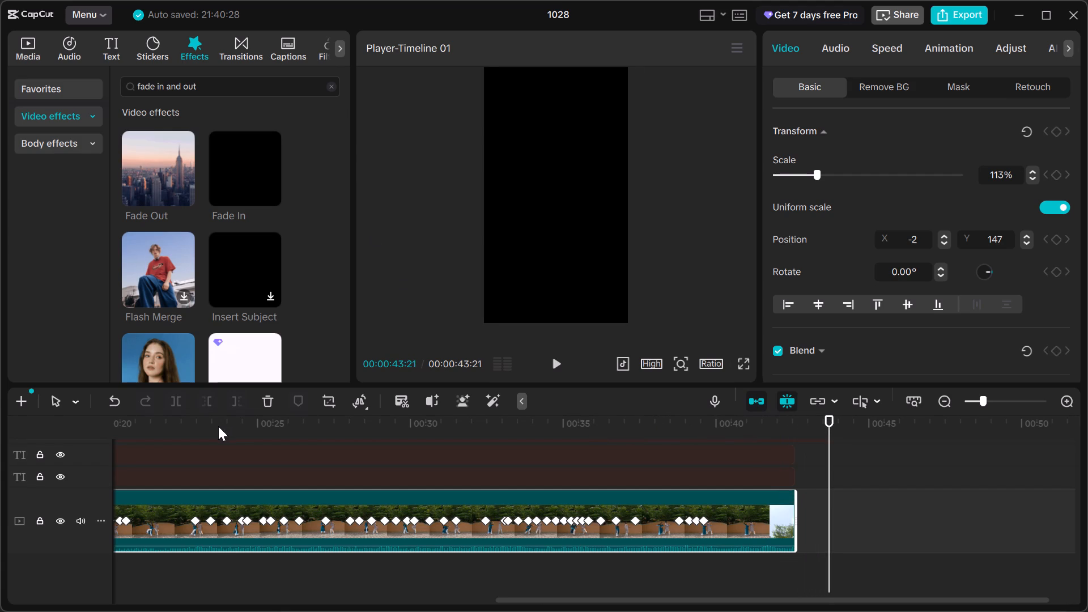
left_click(218, 426)
left_click_drag(218, 426, 41, 418)
key("space")
key("space")
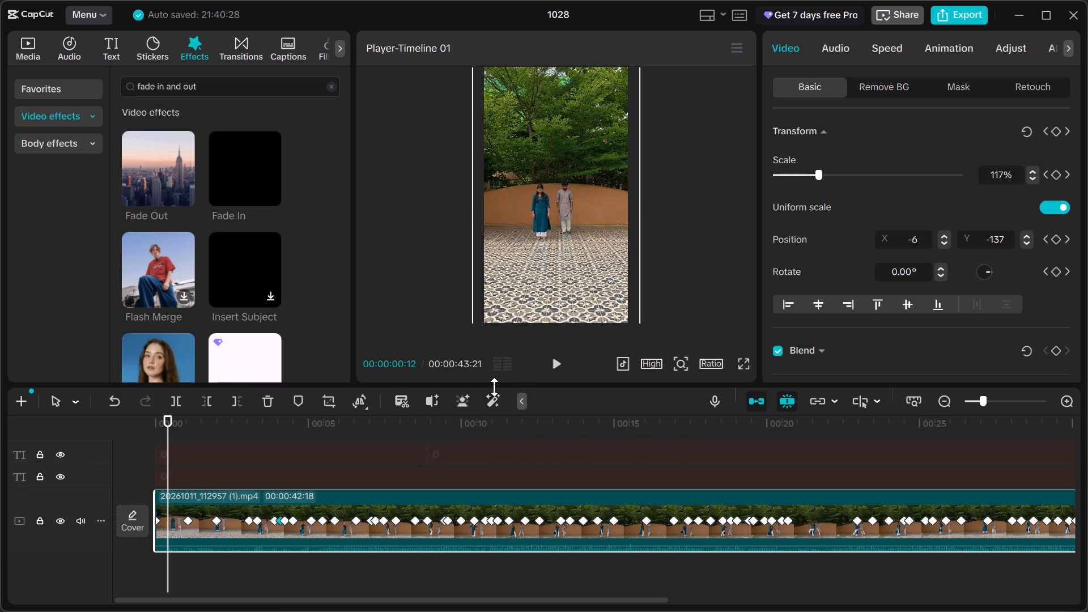
key("space")
key("space")
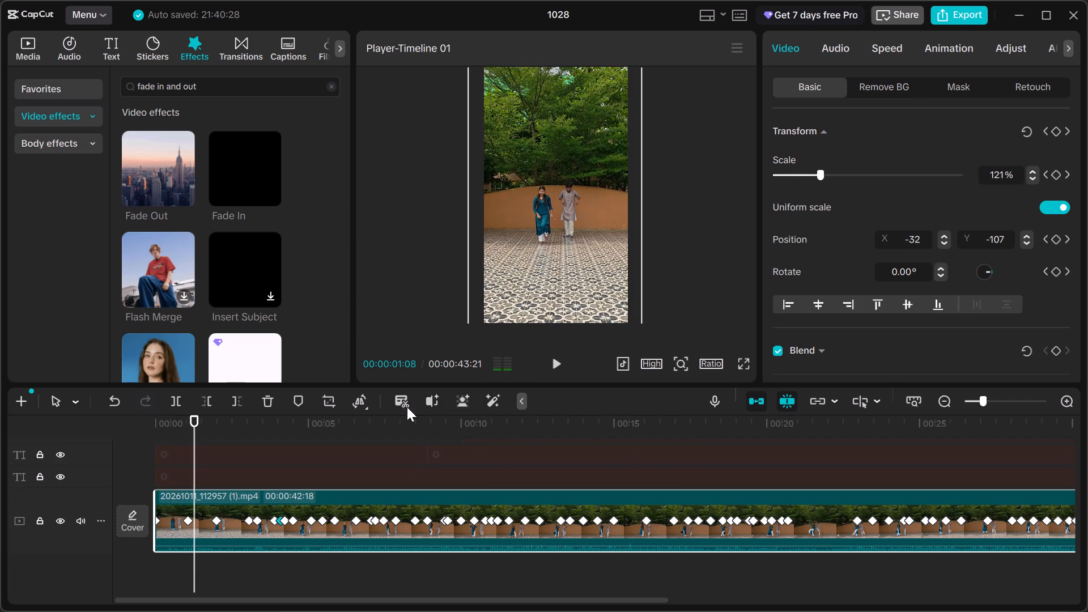
double_click(160, 421)
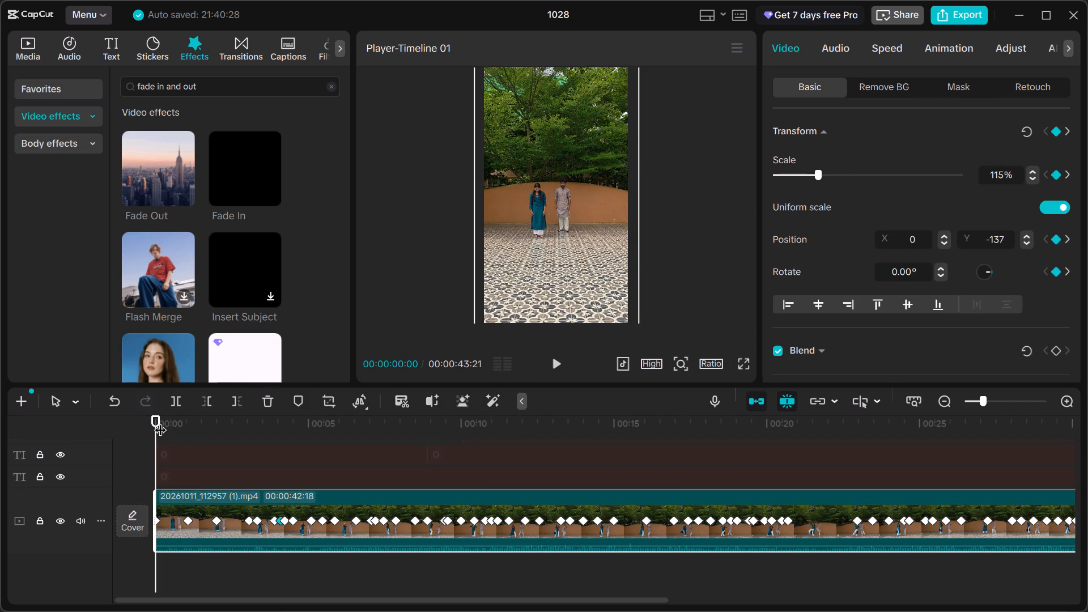
key("space")
key("space")
key("space")
key("space")
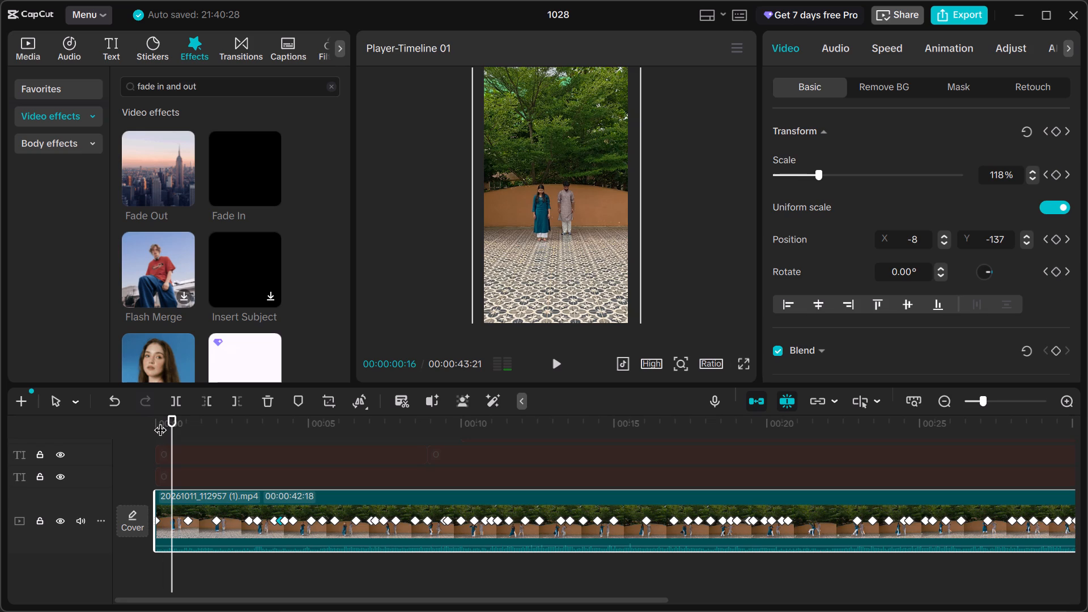
left_click(160, 422)
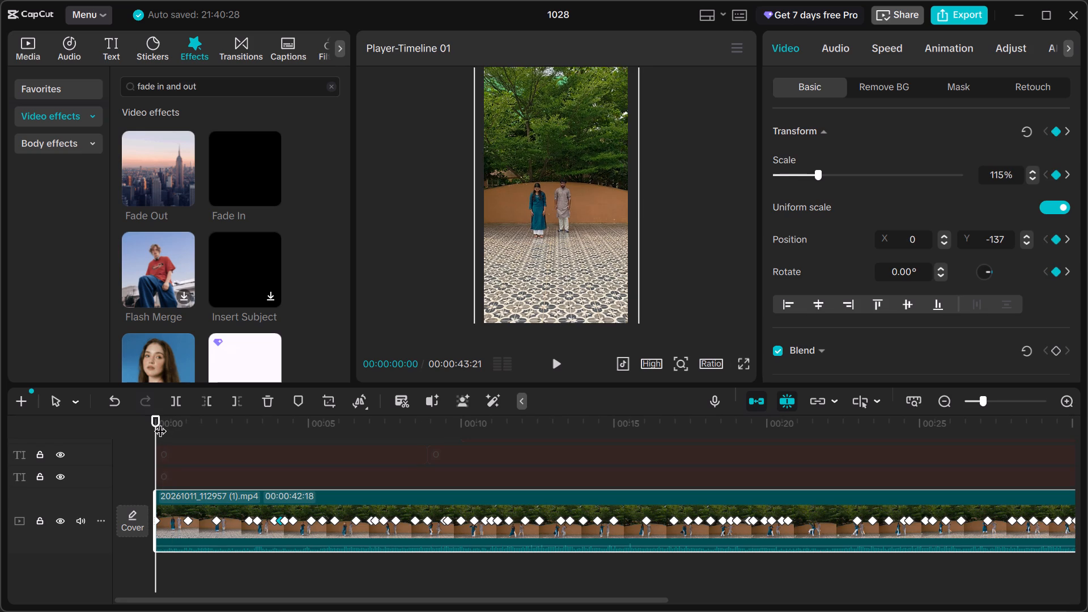
double_click(160, 422)
key("space")
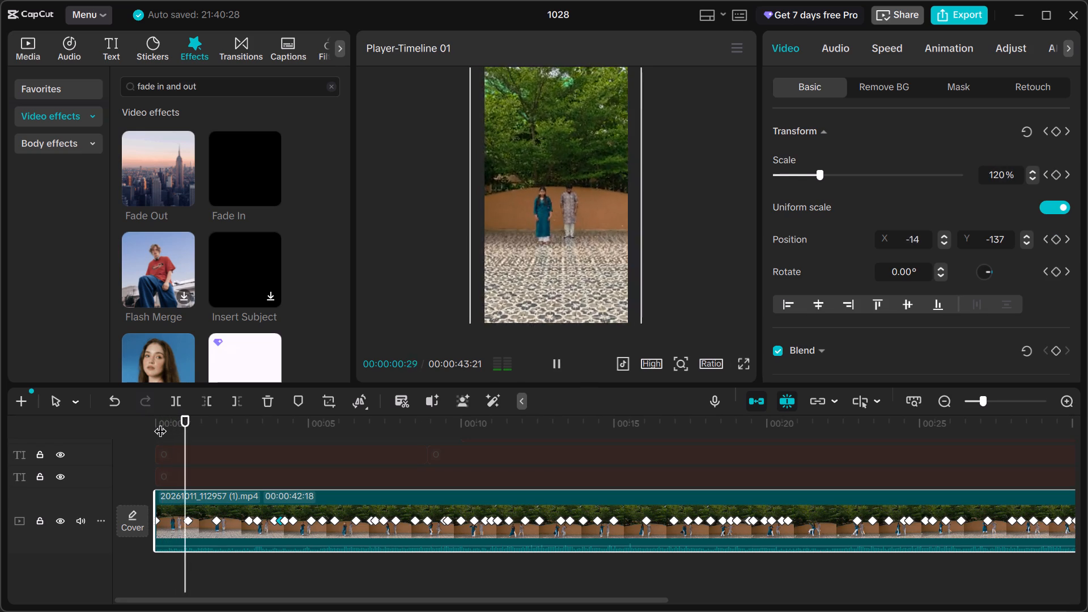
key("space")
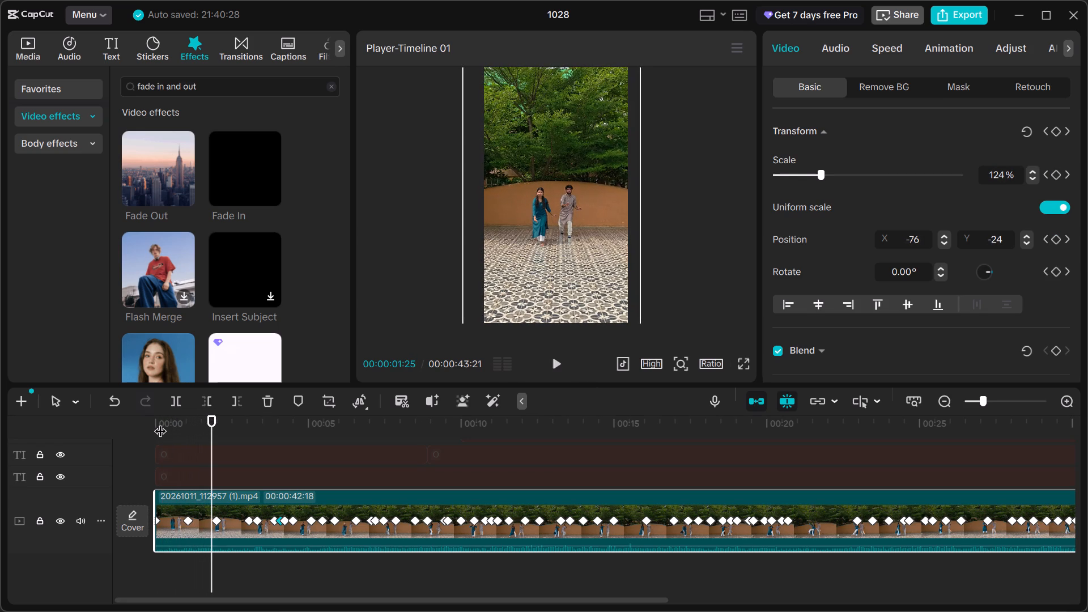
Add the Fade In video effect at 00:00:00:00 and preview it over the opening.
left_click(160, 422)
left_click_drag(160, 422, 133, 428)
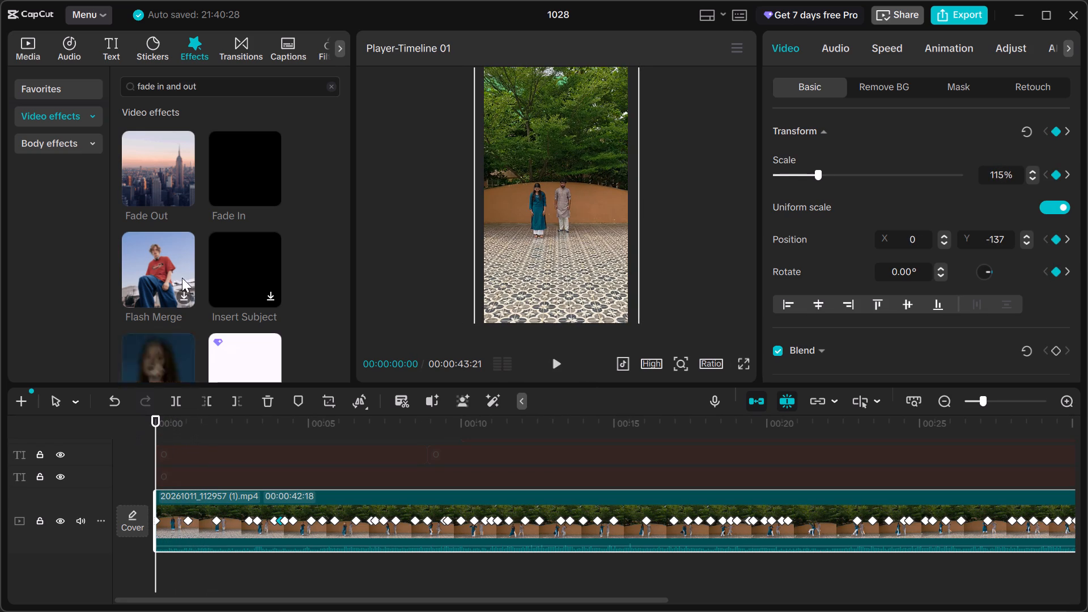
left_click(270, 197)
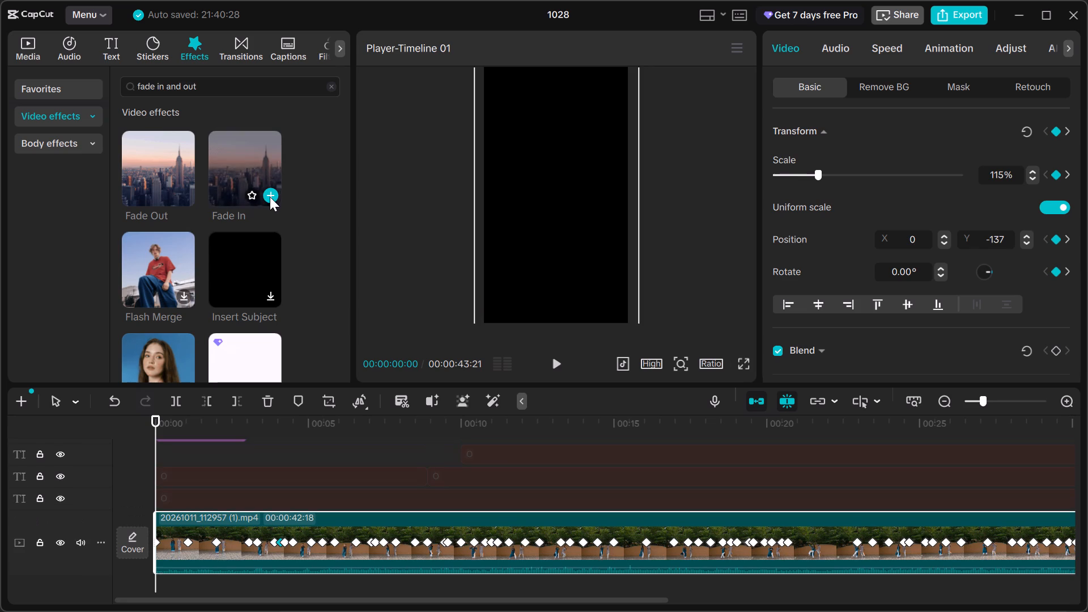
key("space")
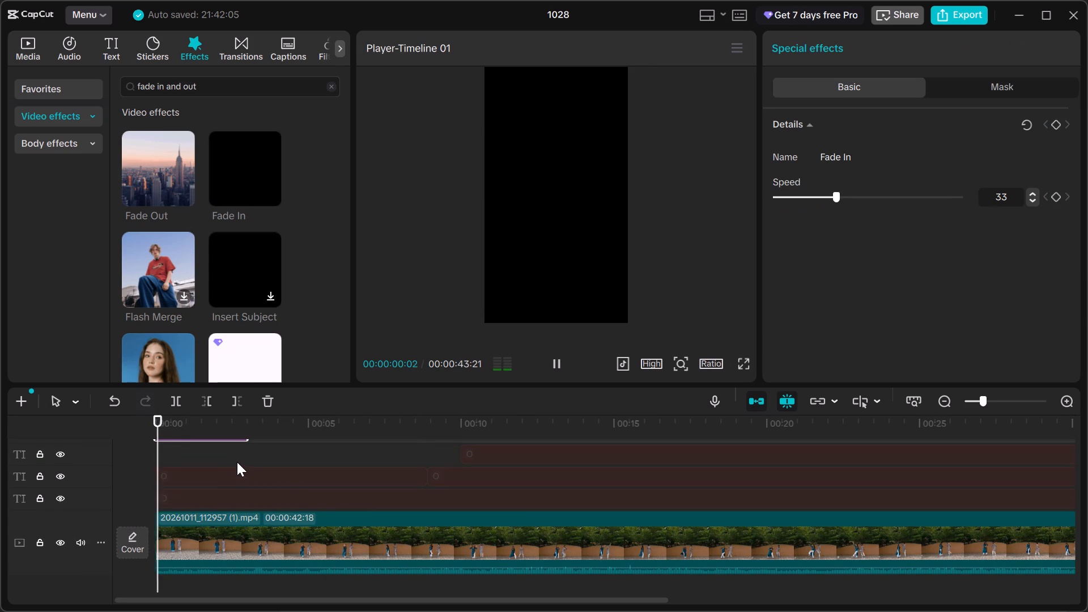
key("space")
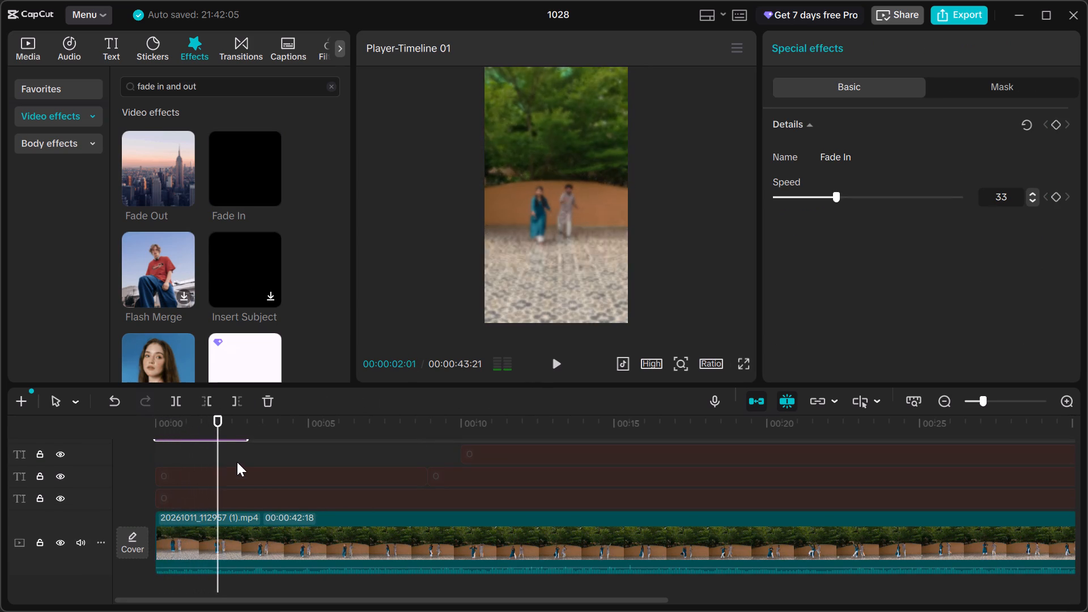
Shorten the Fade In effect from its end so that it stops at about 00:00:02:19.
scroll(237, 462, "up", 1)
scroll(237, 462, "down", 1)
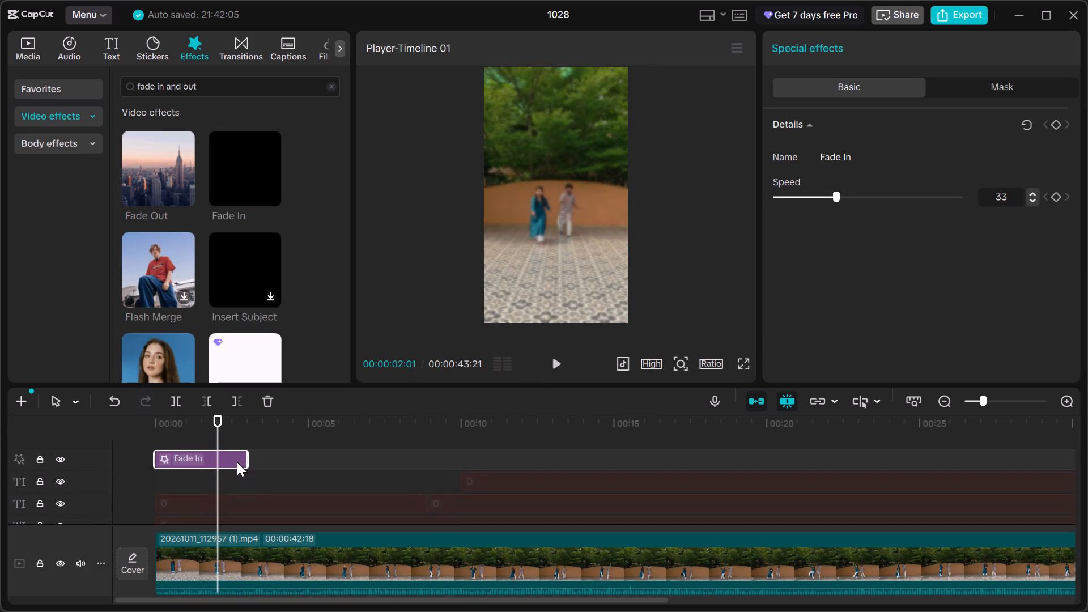
left_click_drag(228, 453, 228, 475)
scroll(228, 475, "down", 1)
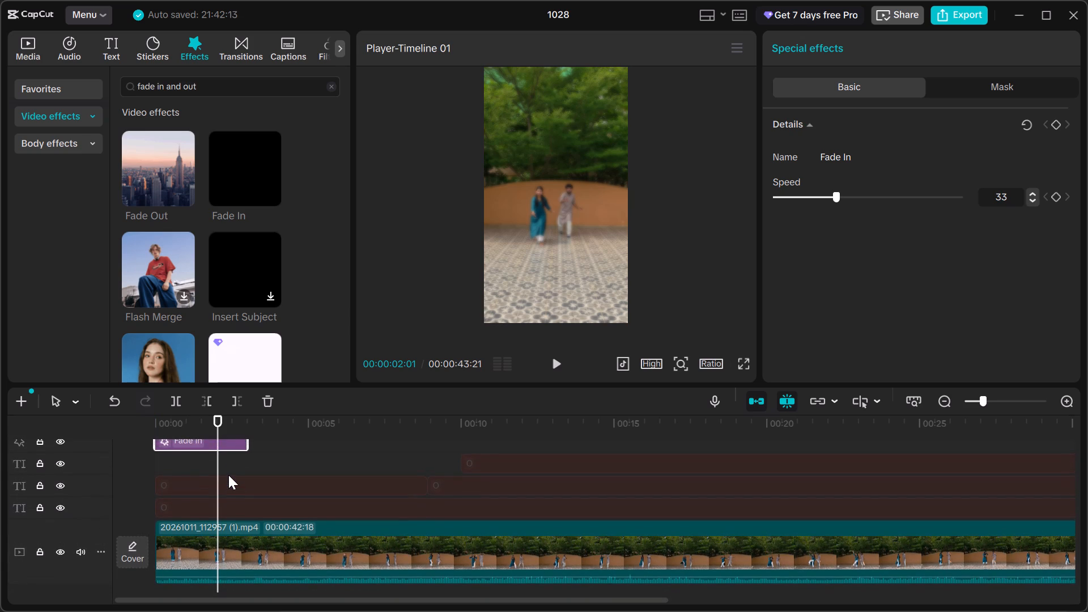
left_click_drag(244, 445, 232, 445)
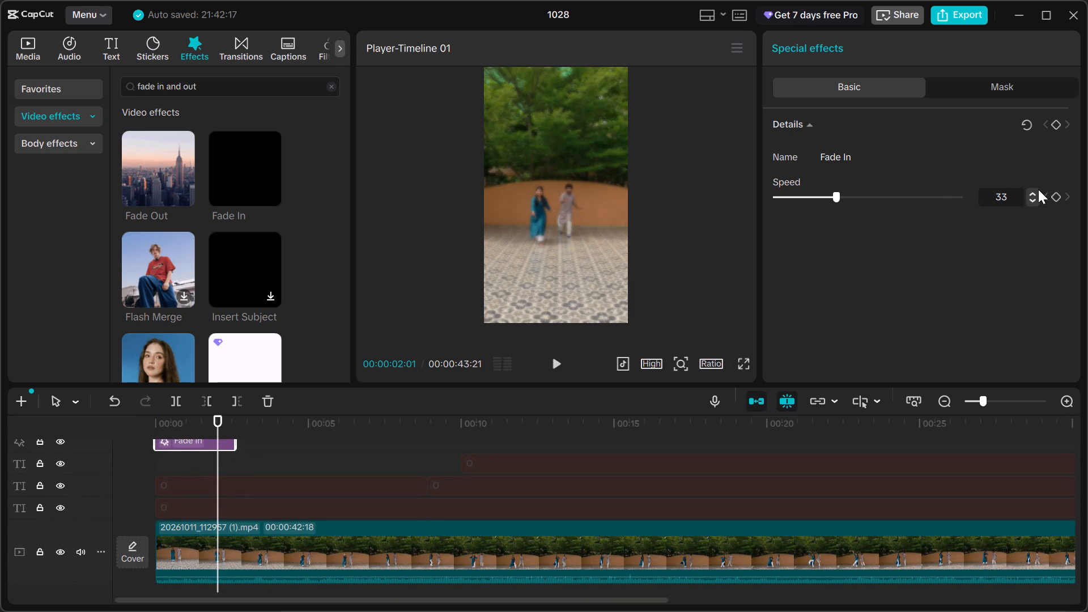
Set the Fade In effect's speed to 43.
triple_click(1032, 193)
triple_click(1032, 193)
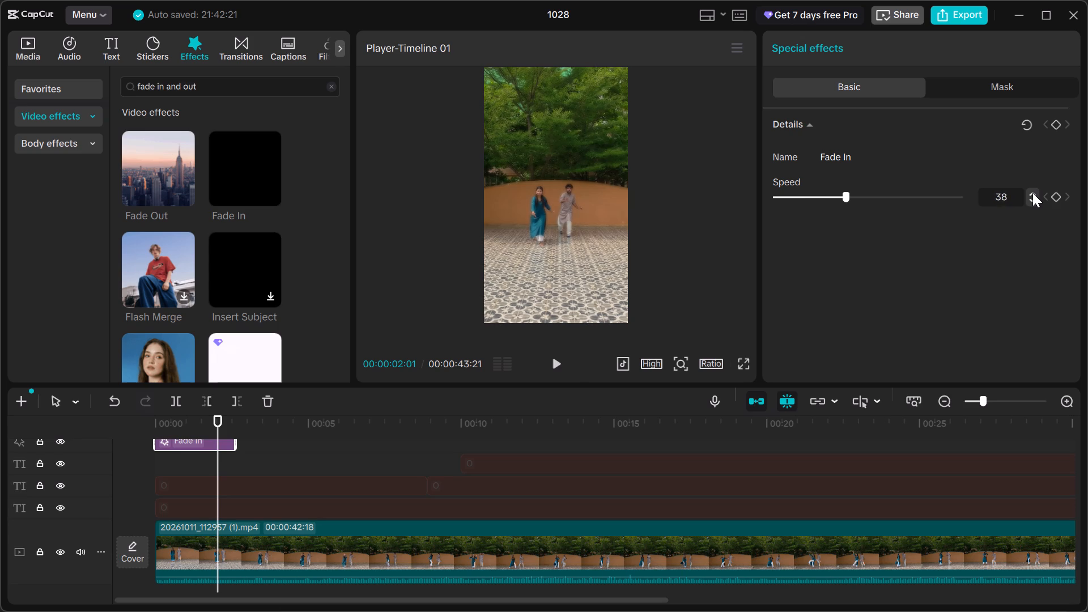
triple_click(1032, 193)
left_click(1032, 193)
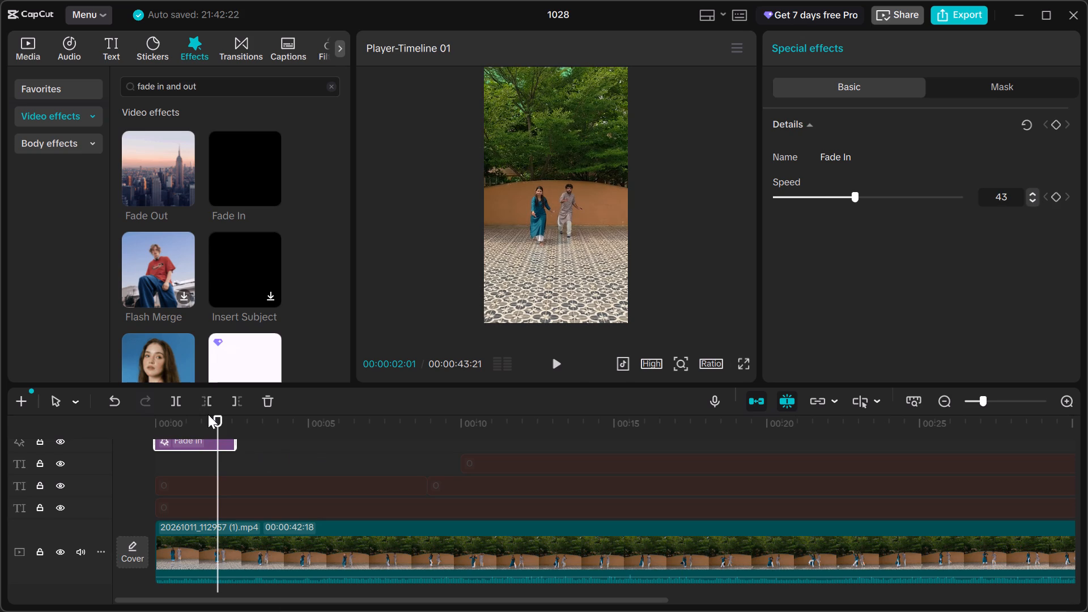
Play the opening from the beginning with the Fade In effect, both in the player and in full screen.
left_click_drag(216, 416, 78, 422)
key("space")
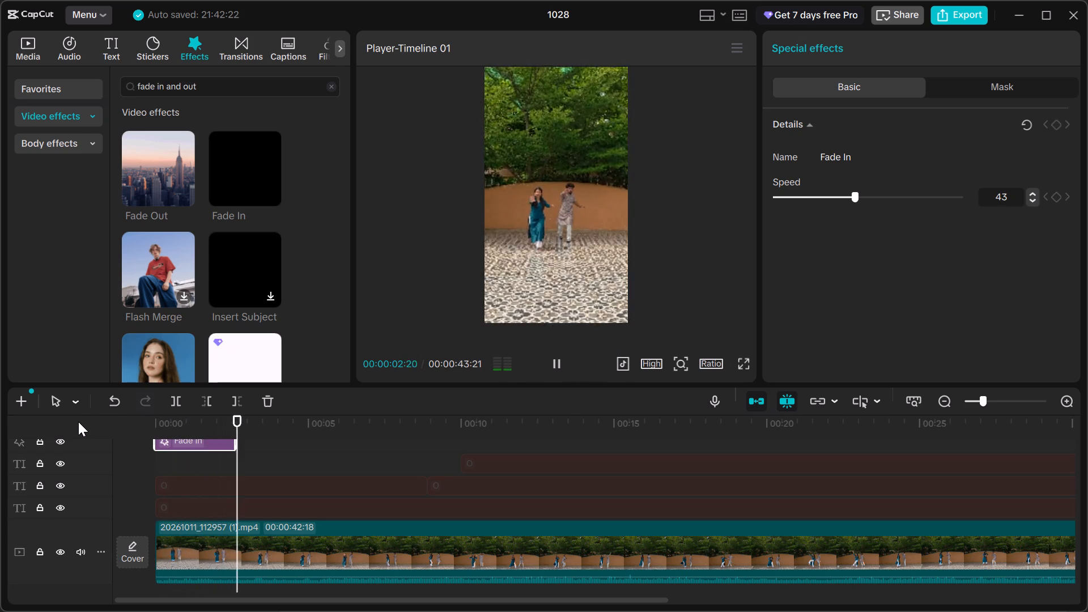
key("space")
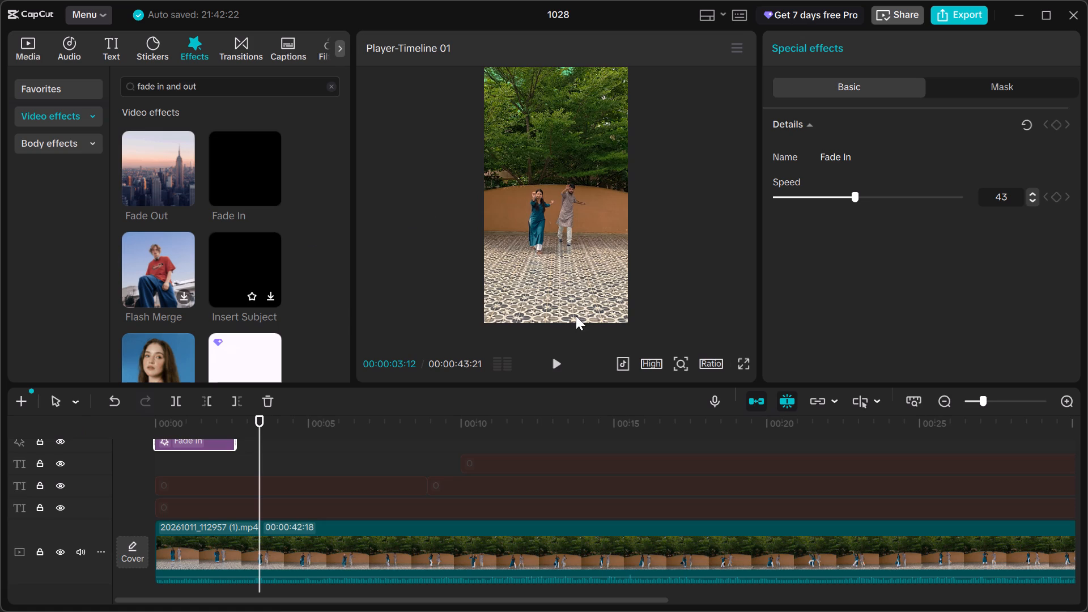
left_click(741, 365)
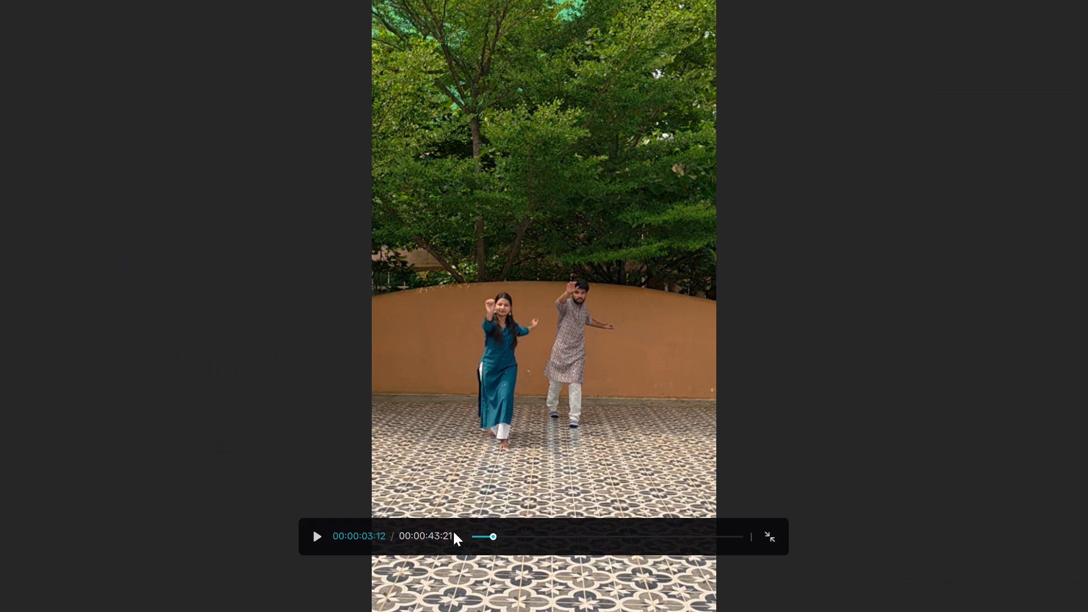
left_click_drag(484, 535, 443, 534)
key("space")
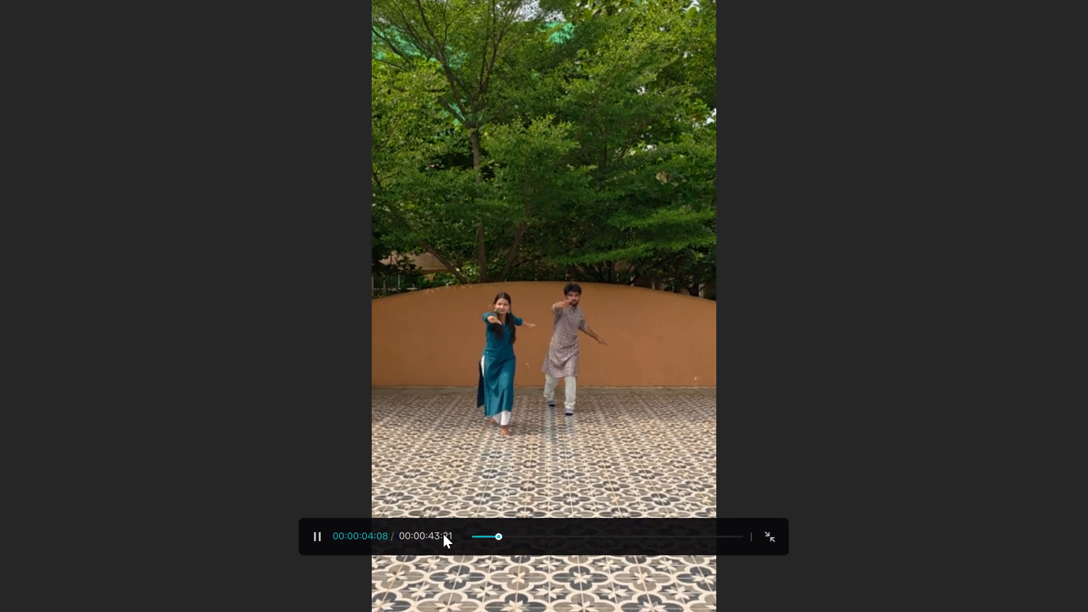
key("space")
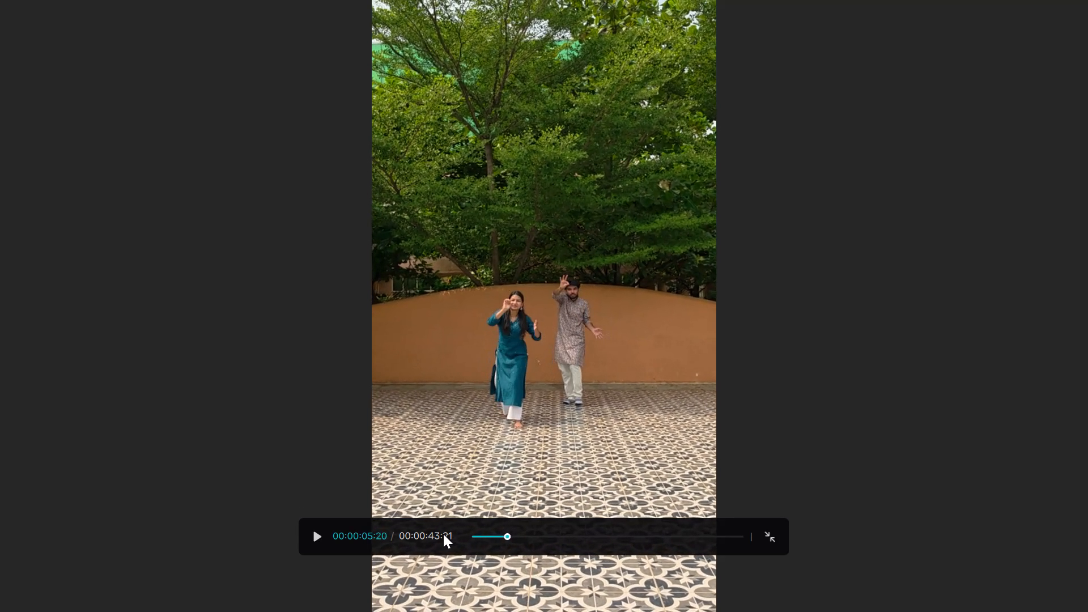
key("Escape")
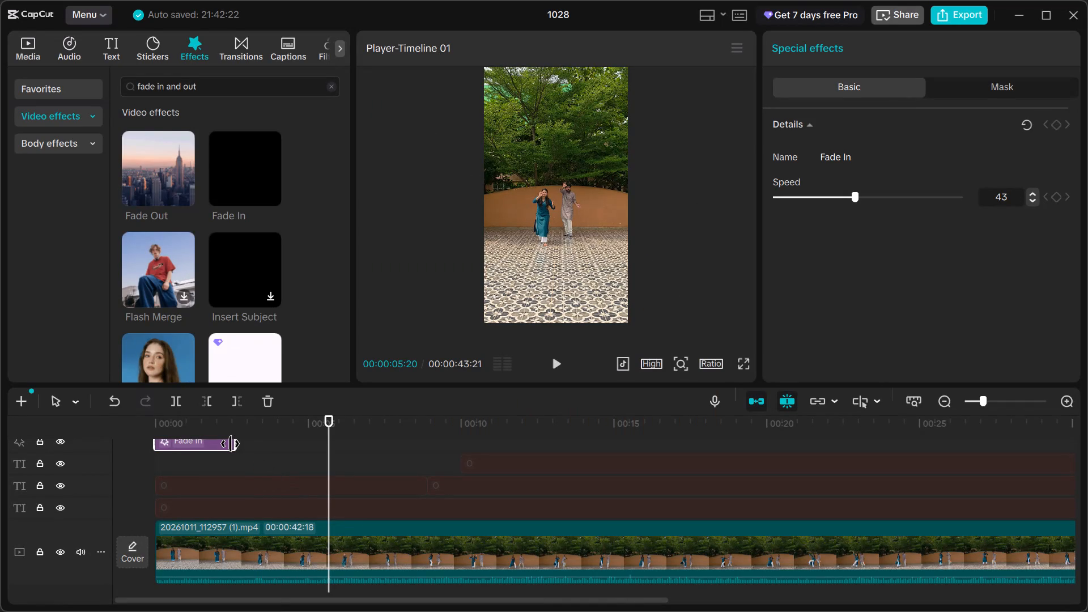
Disable the Fade In effect at the start of the timeline.
key("v")
Play the video in full screen from the beginning to about 00:00:23:00 without the Fade In effect.
left_click(743, 361)
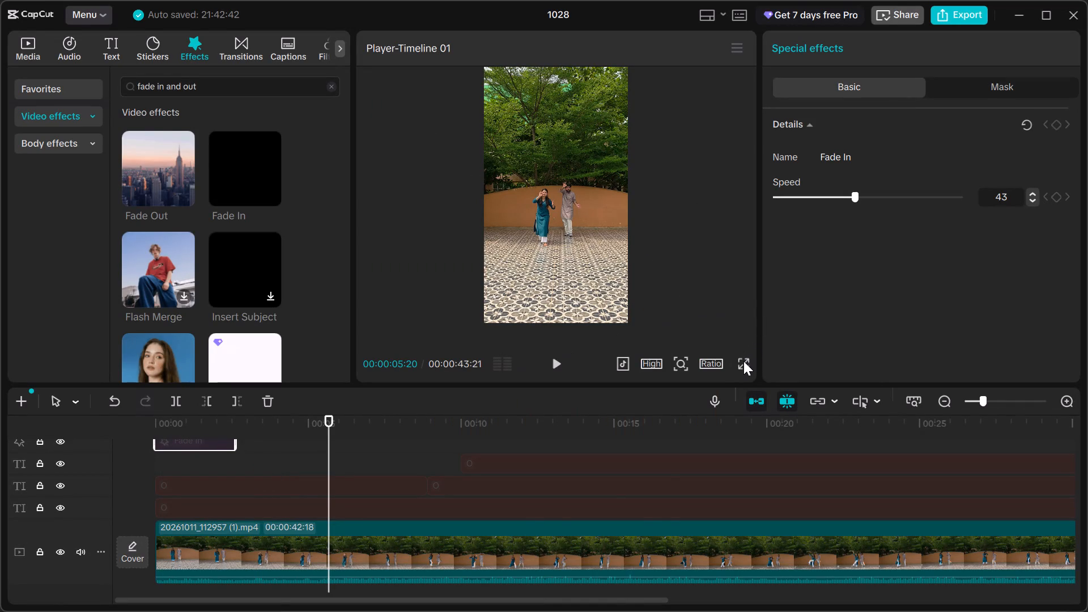
left_click_drag(480, 535, 448, 539)
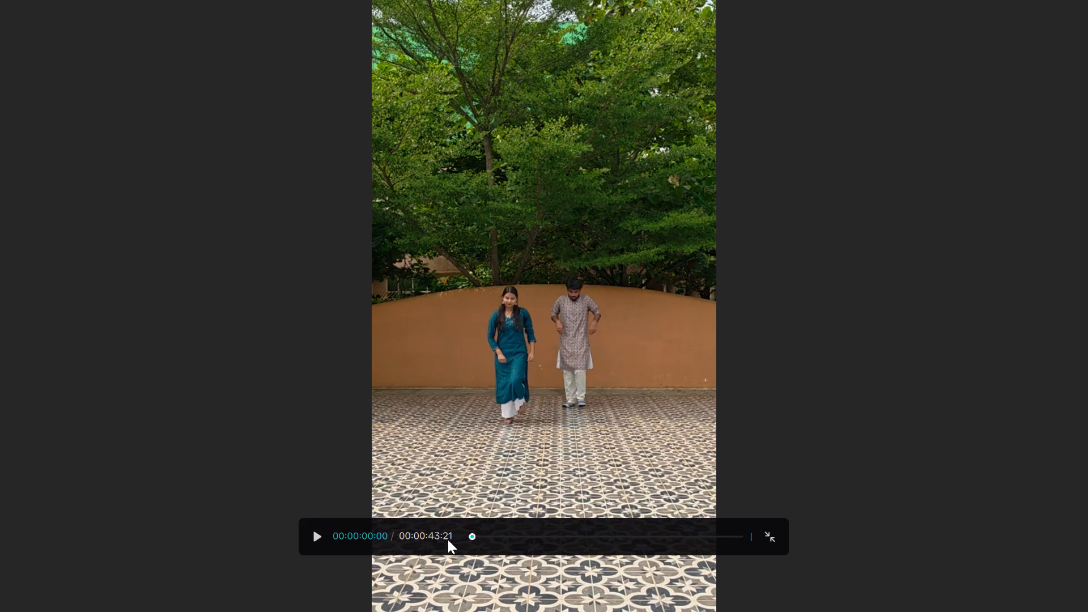
left_click_drag(448, 539, 437, 540)
key("space")
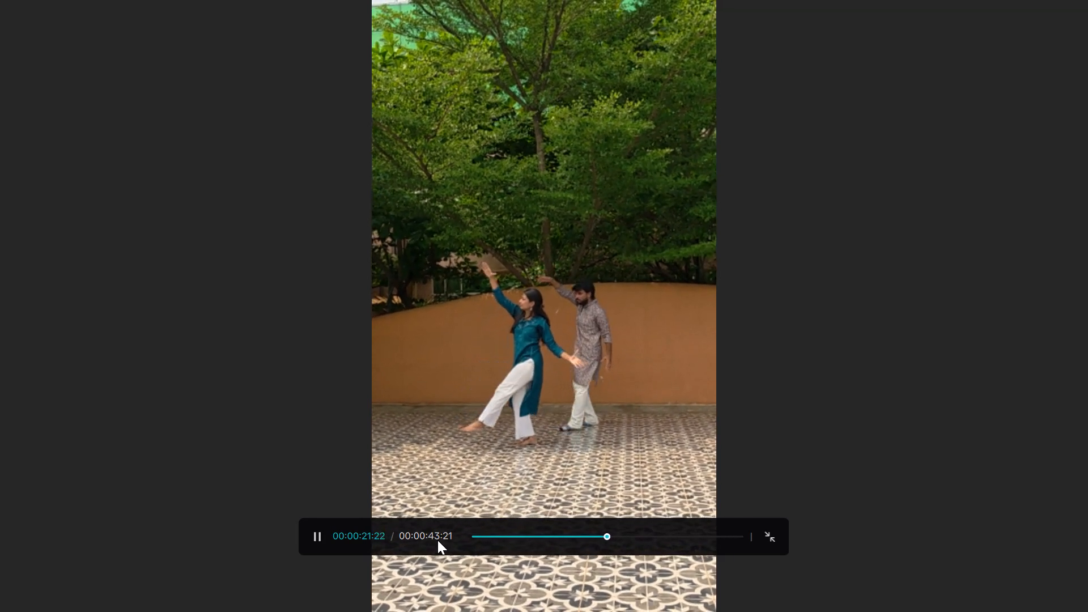
key("space")
key("Escape")
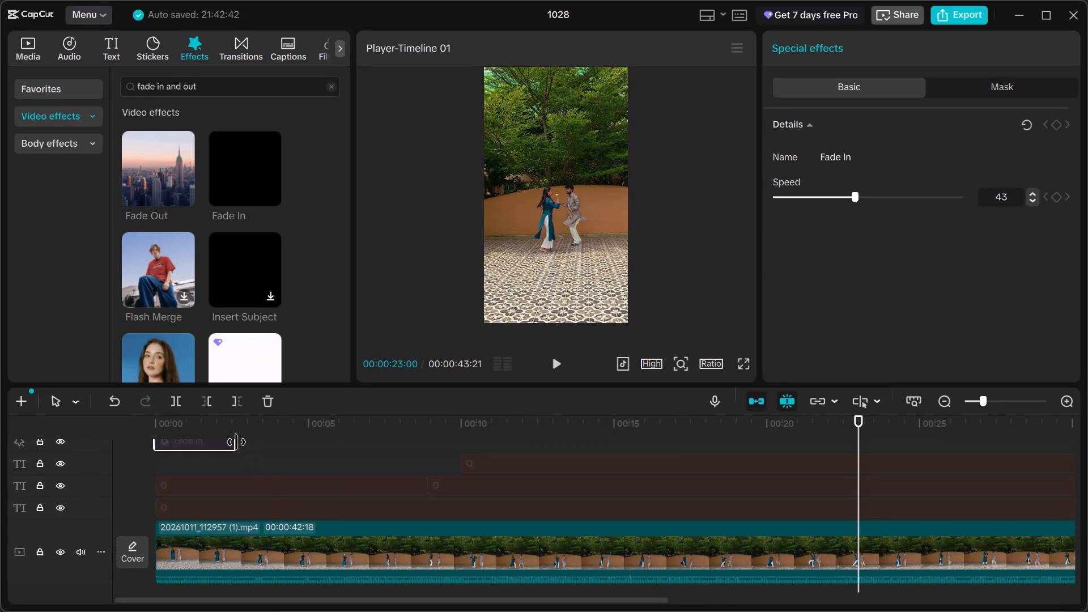
Re-enable the Fade In effect at the start of the timeline.
left_click(214, 444)
key("v")
Play the opening in the player with the Fade In effect on, pausing at about 00:00:02:13.
left_click(181, 428)
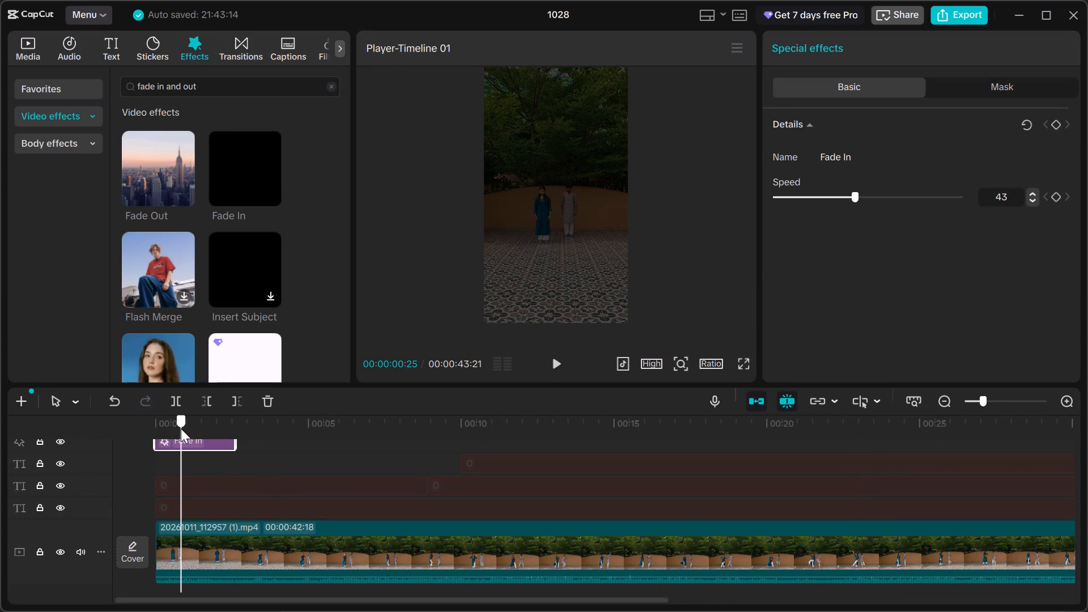
left_click_drag(181, 428, 132, 417)
key("space")
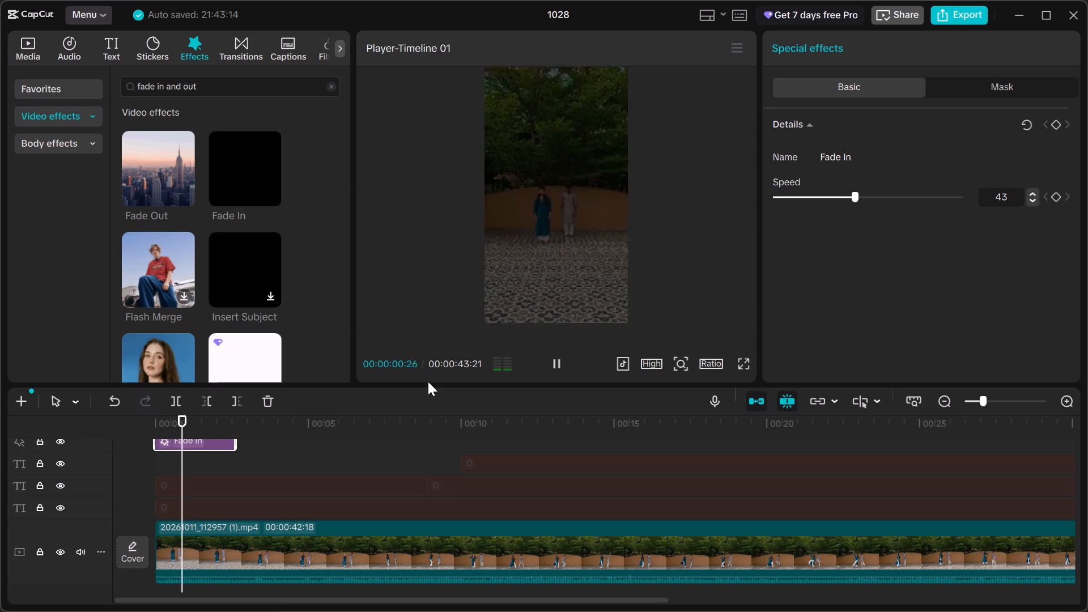
key("space")
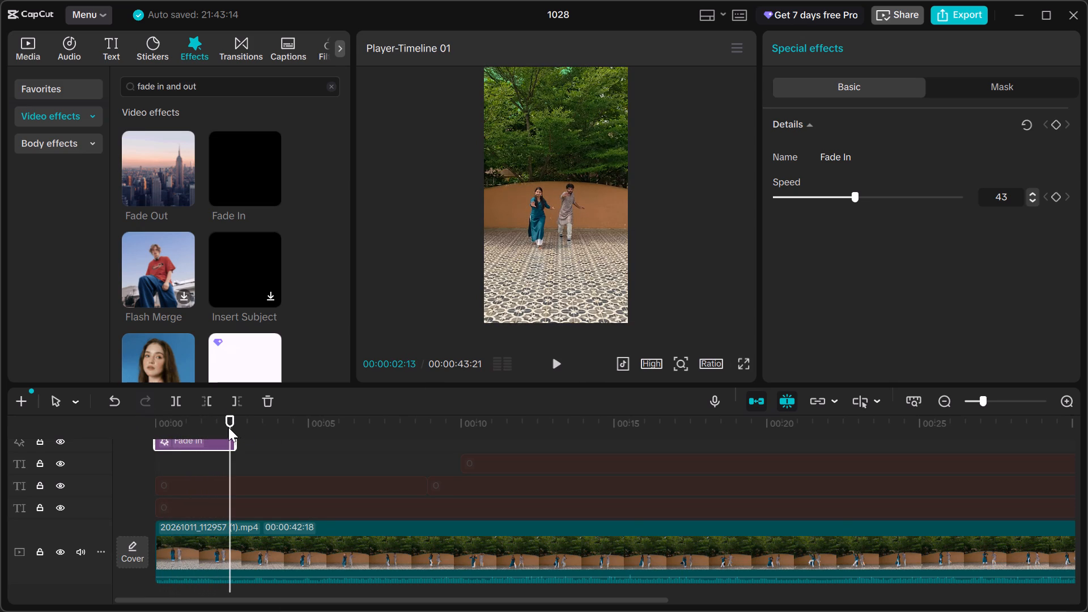
Play the opening from the beginning in full screen, restart it once, and leave full screen at about 00:00:11:00.
left_click_drag(228, 427, 80, 432)
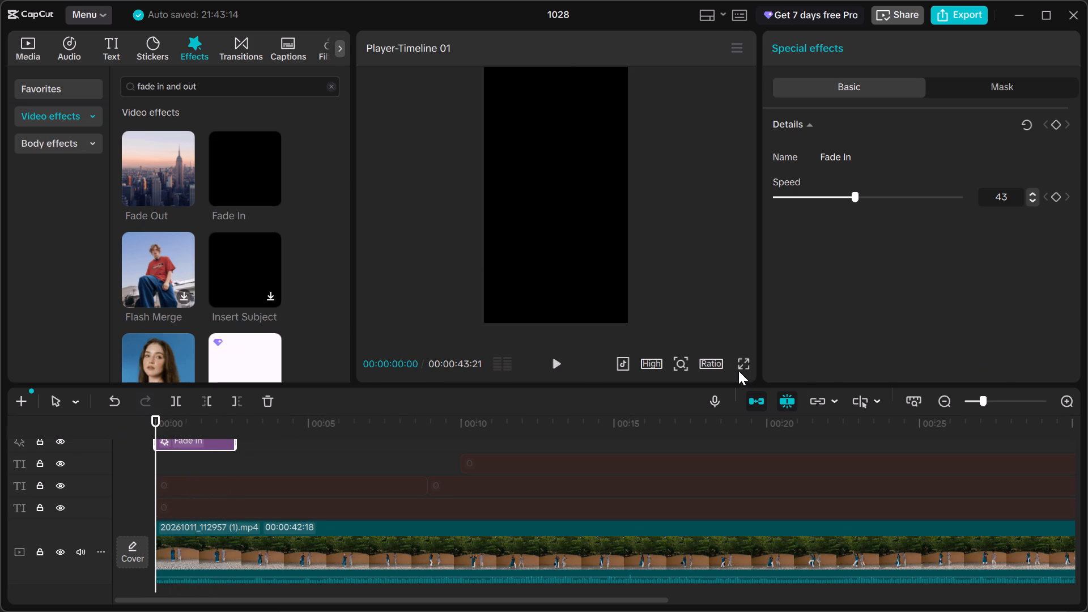
left_click(741, 365)
key("space")
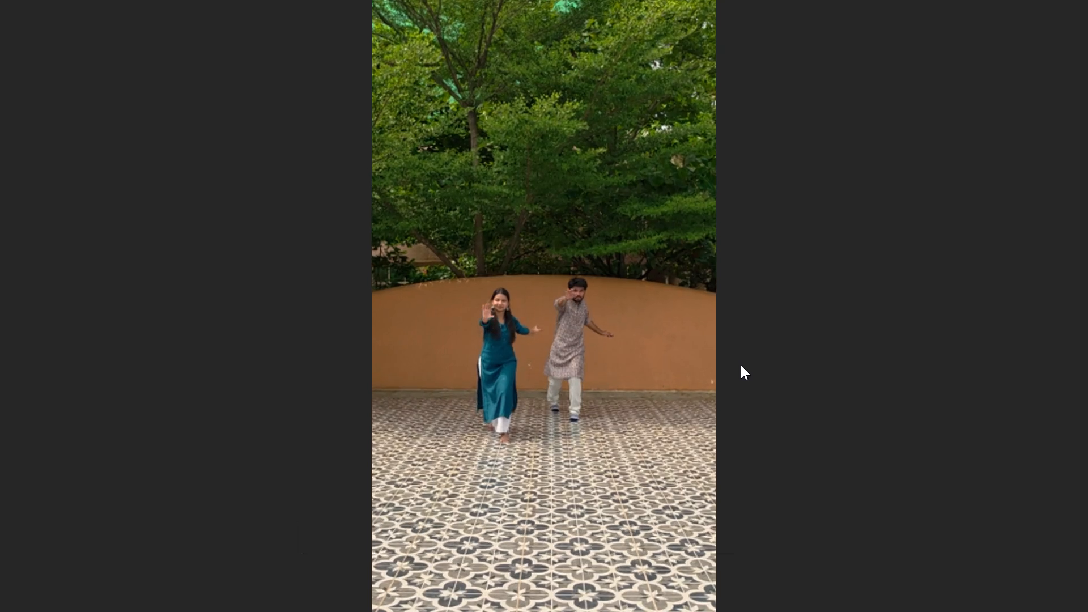
key("space")
key("space")
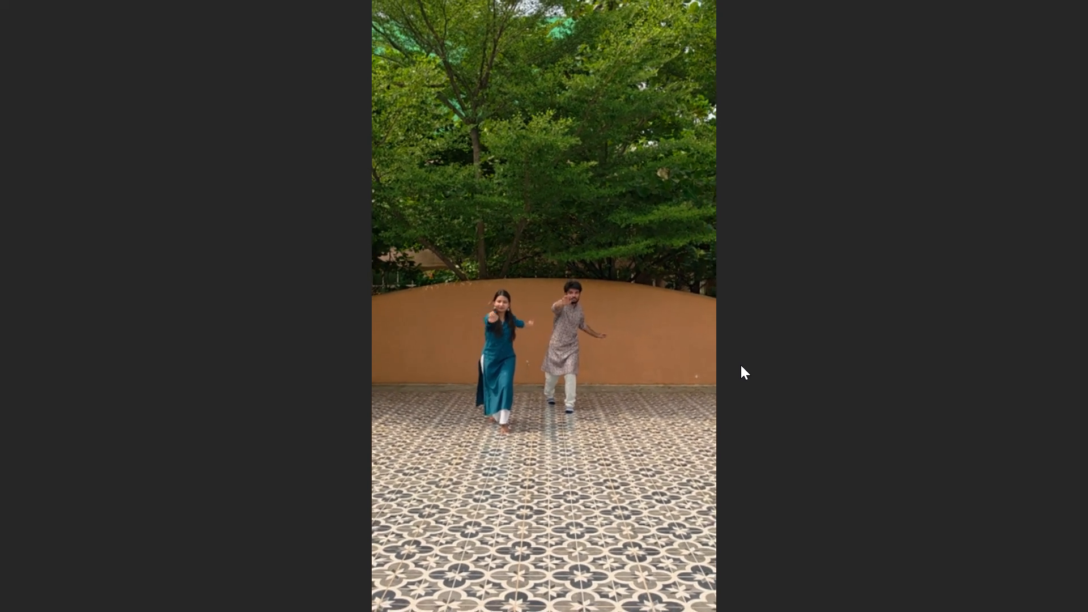
left_click(484, 536)
left_click(457, 532)
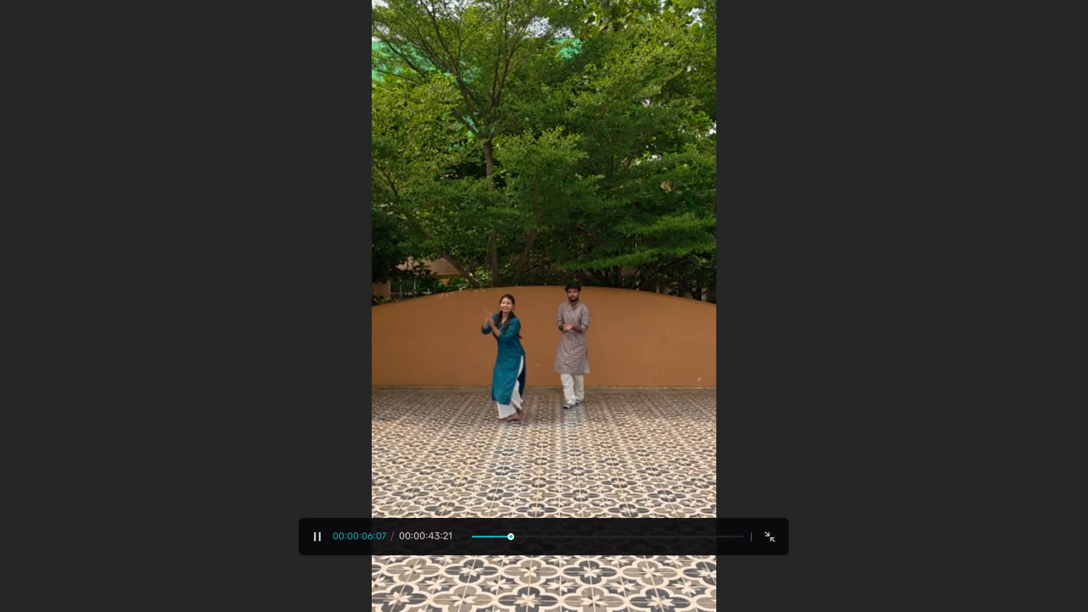
left_click_drag(498, 539, 416, 541)
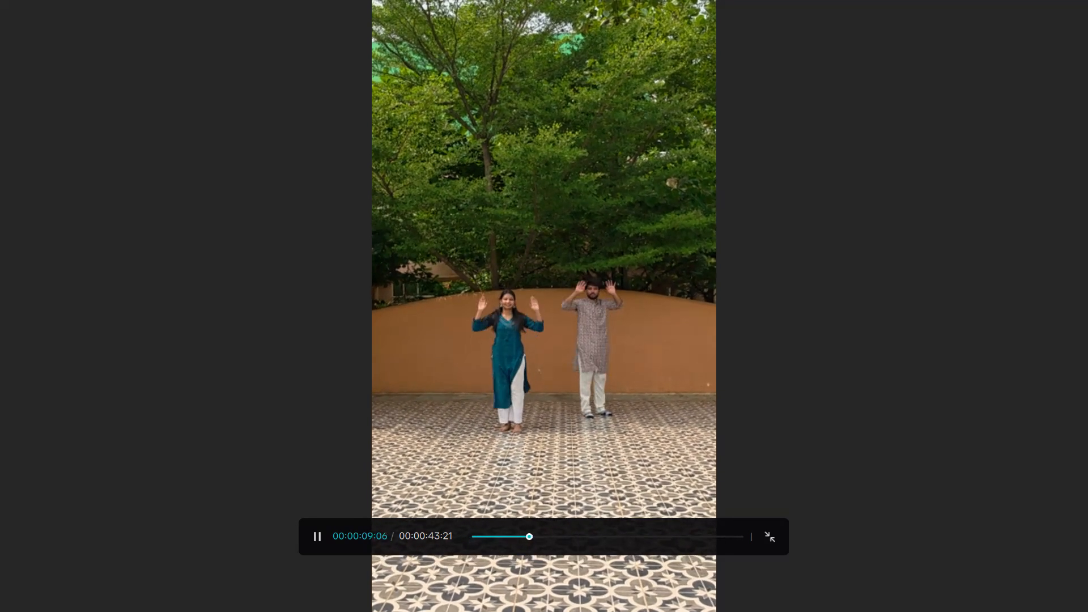
key("Escape")
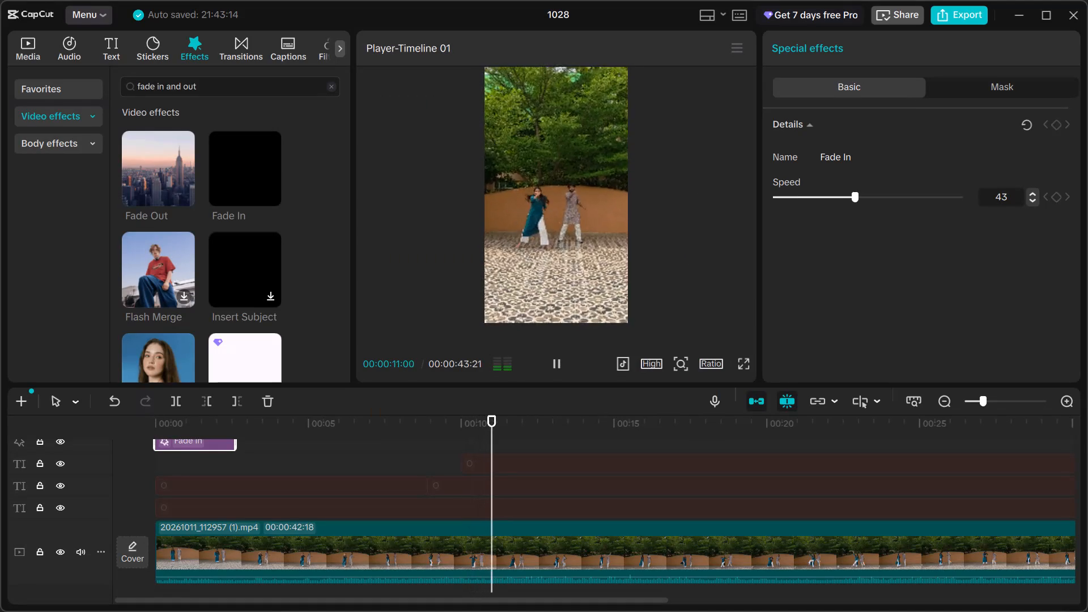
Replay the Fade In opening from the beginning in the player, pausing at about 00:00:01:14.
left_click(173, 427)
left_click_drag(165, 430, 97, 436)
key("space")
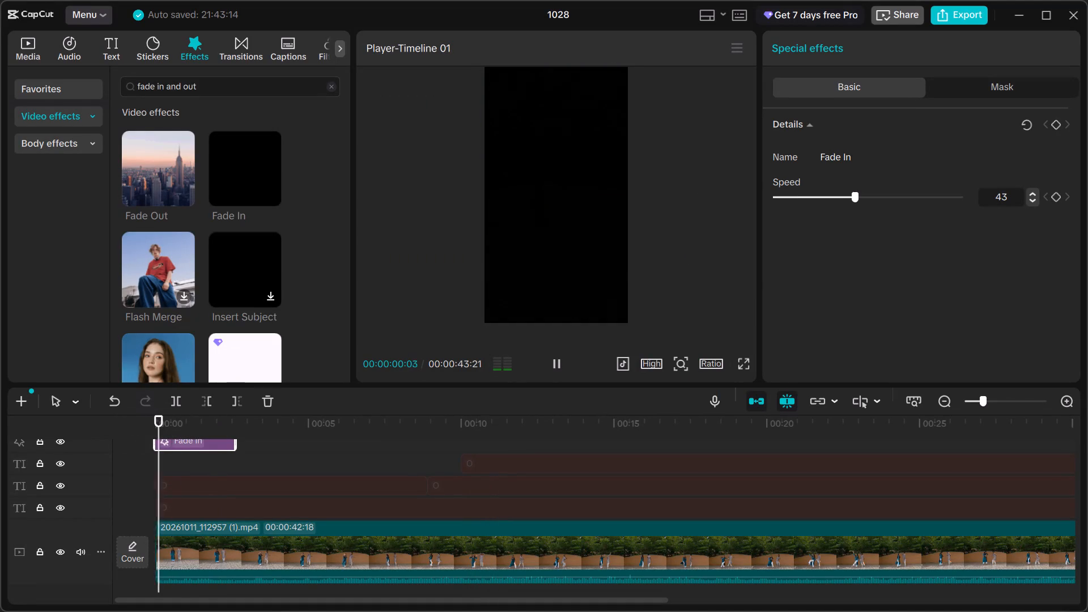
key("space")
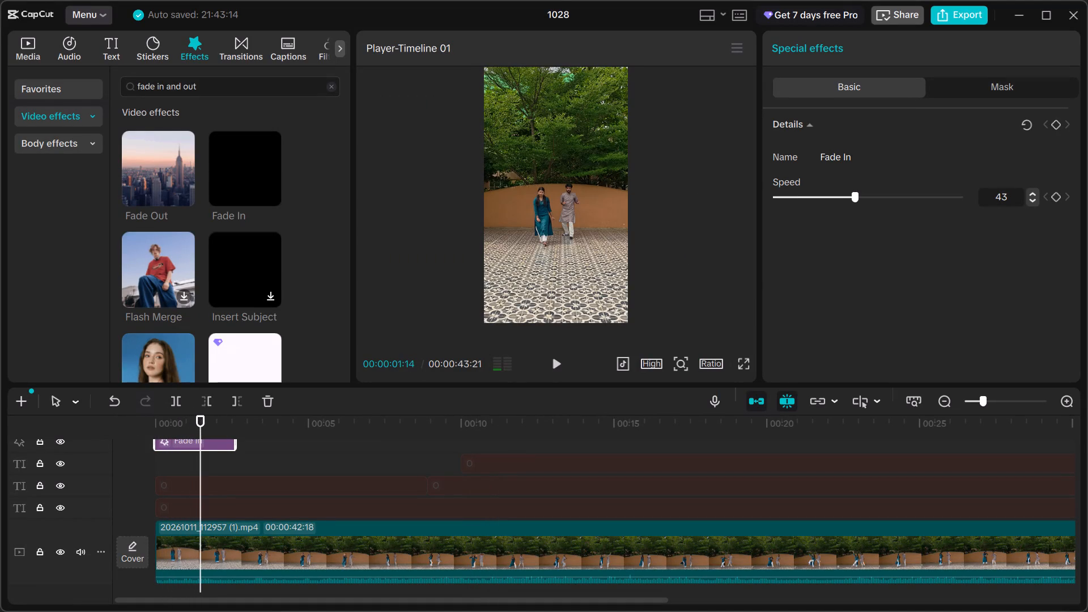
Add the Fade Out effect near the end of the timeline and align its end with the end of the video clip.
scroll(97, 436, "down", 4, "ctrl")
scroll(407, 536, "left", 2)
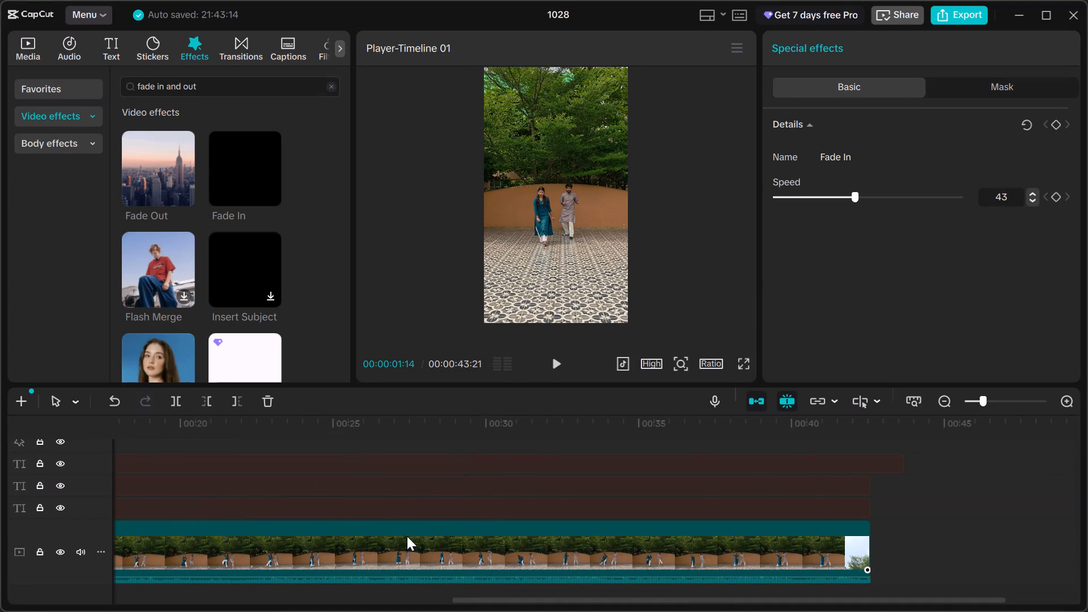
left_click(615, 428)
key("space")
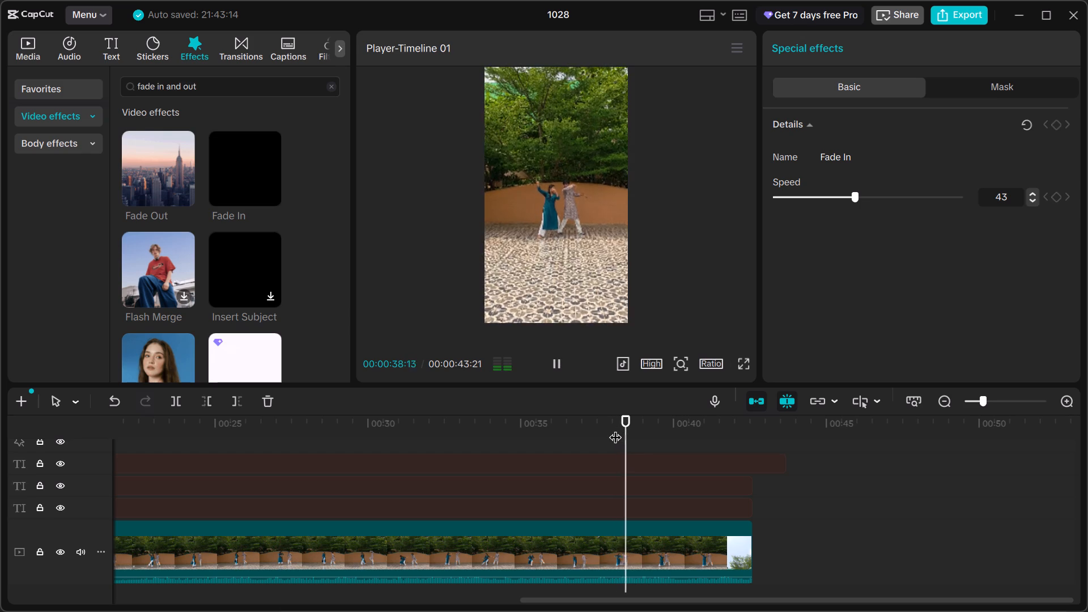
key("space")
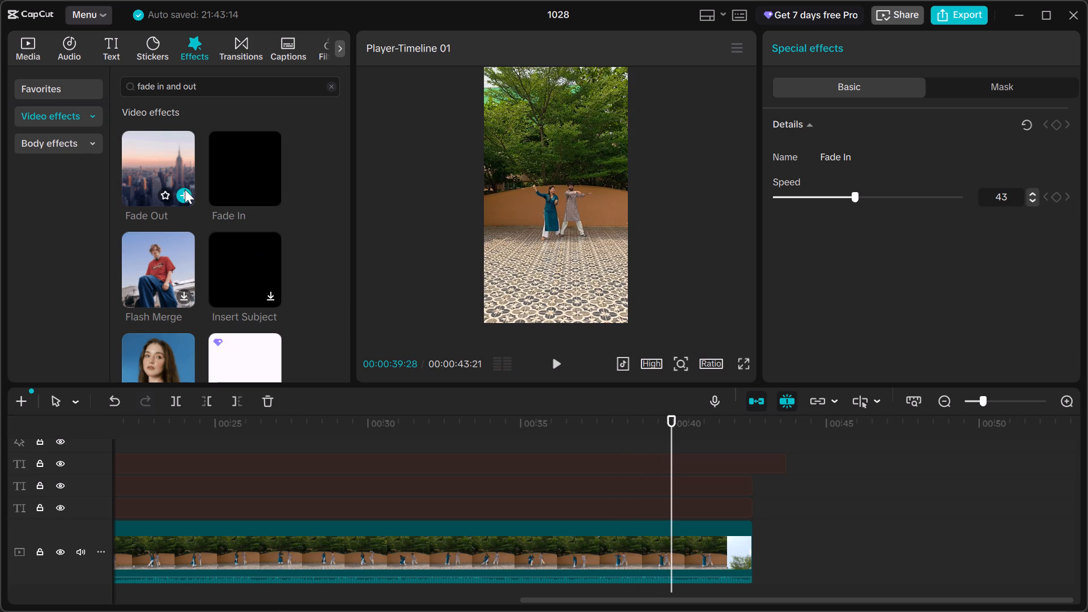
left_click(172, 165)
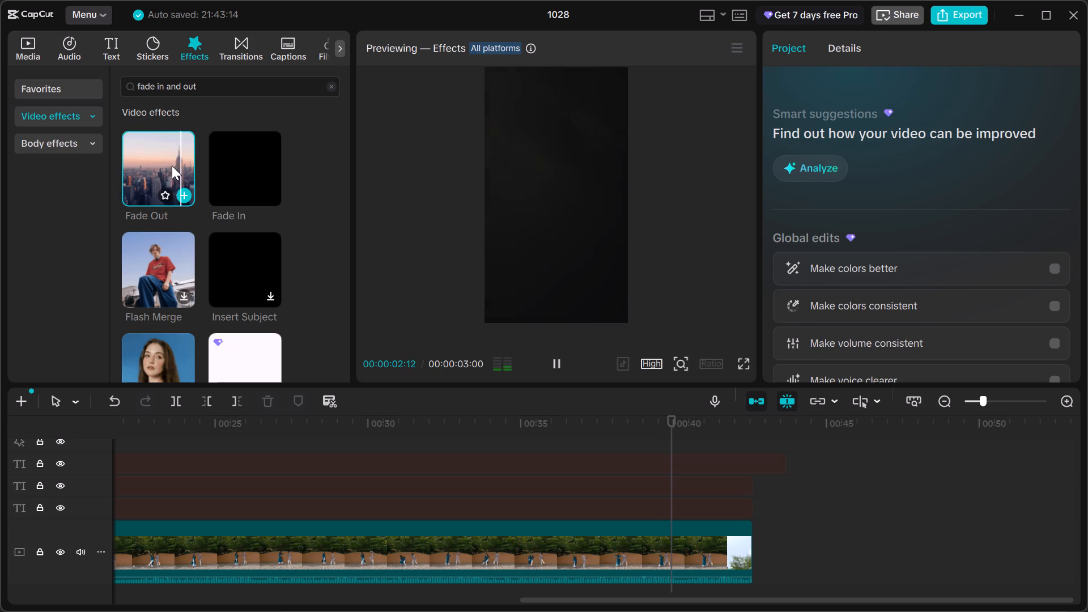
left_click(182, 194)
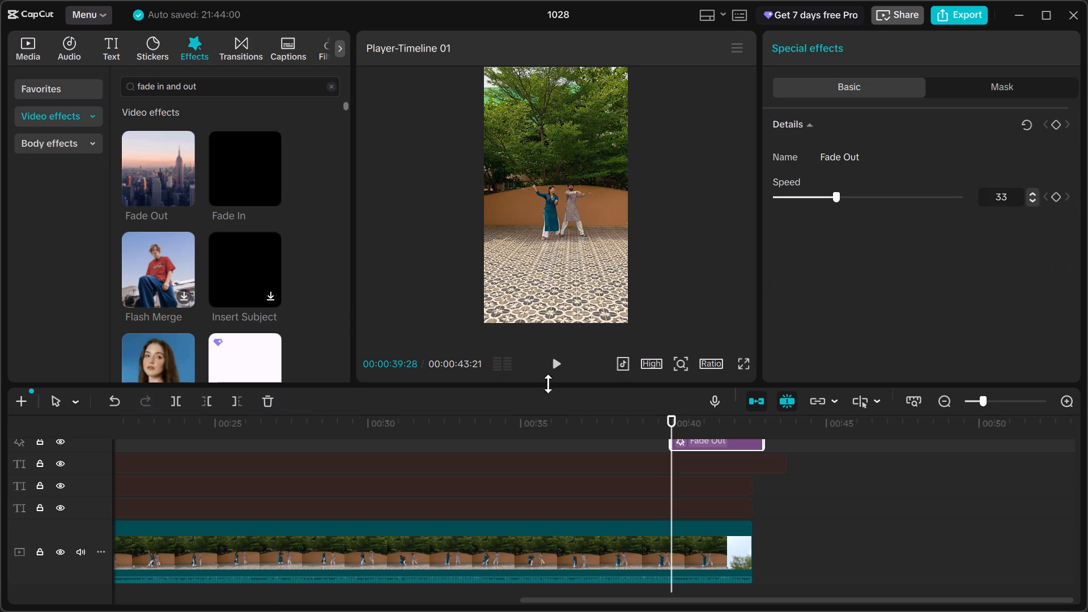
left_click_drag(715, 441, 704, 443)
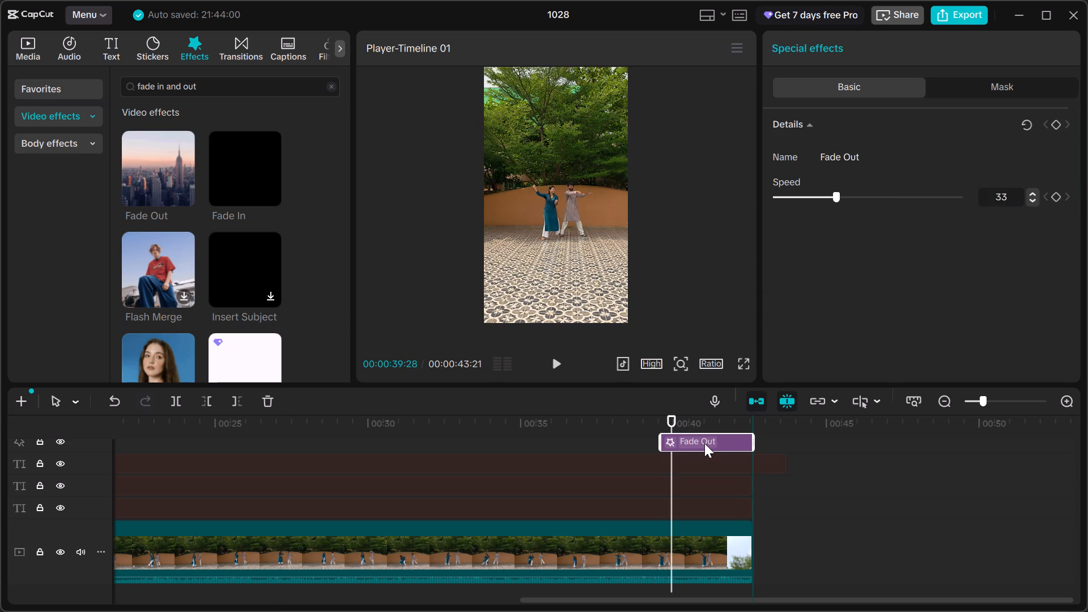
Play the ending with the Fade Out effect through to the end of the timeline.
left_click(635, 419)
key("space")
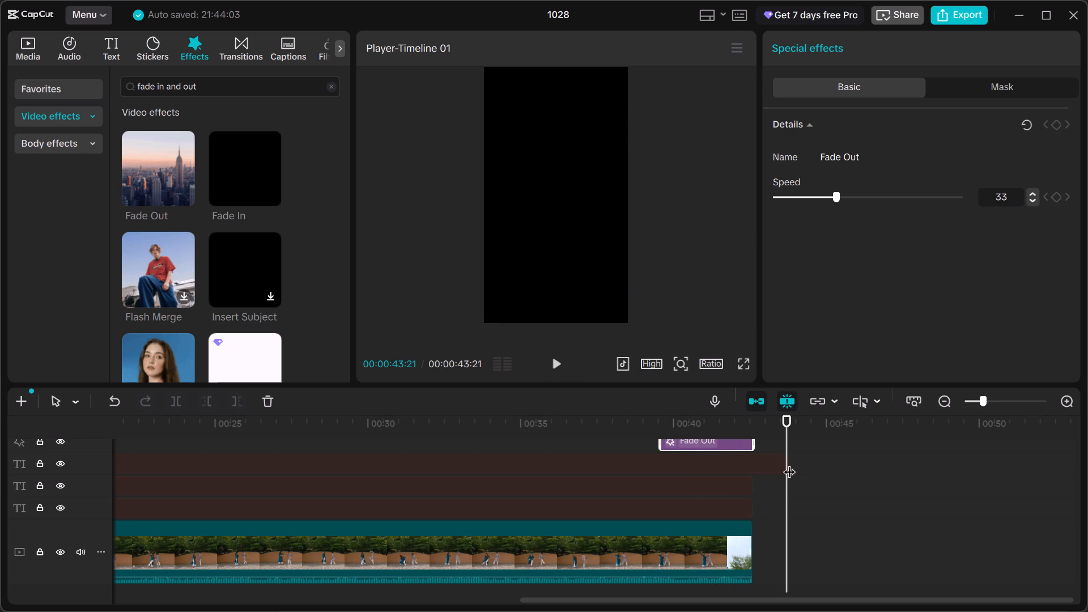
Trim the end of the topmost "O" text clip to match the video clip's end at 00:00:42:18.
left_click_drag(785, 457, 768, 458)
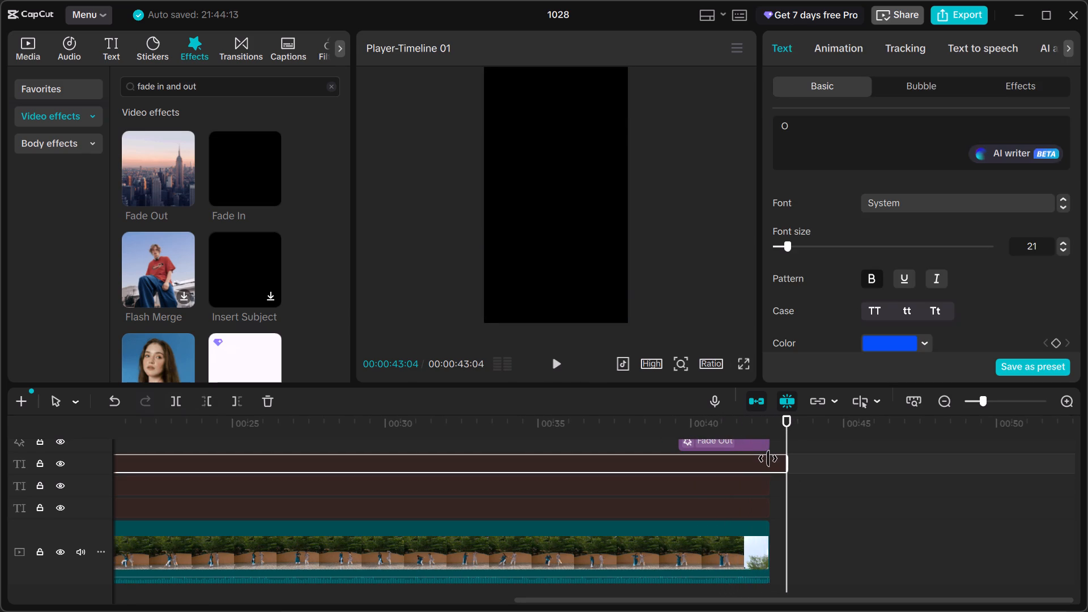
left_click_drag(785, 464, 776, 466)
left_click_drag(776, 466, 770, 468)
Set the Fade Out effect's speed to 67.
left_click(767, 442)
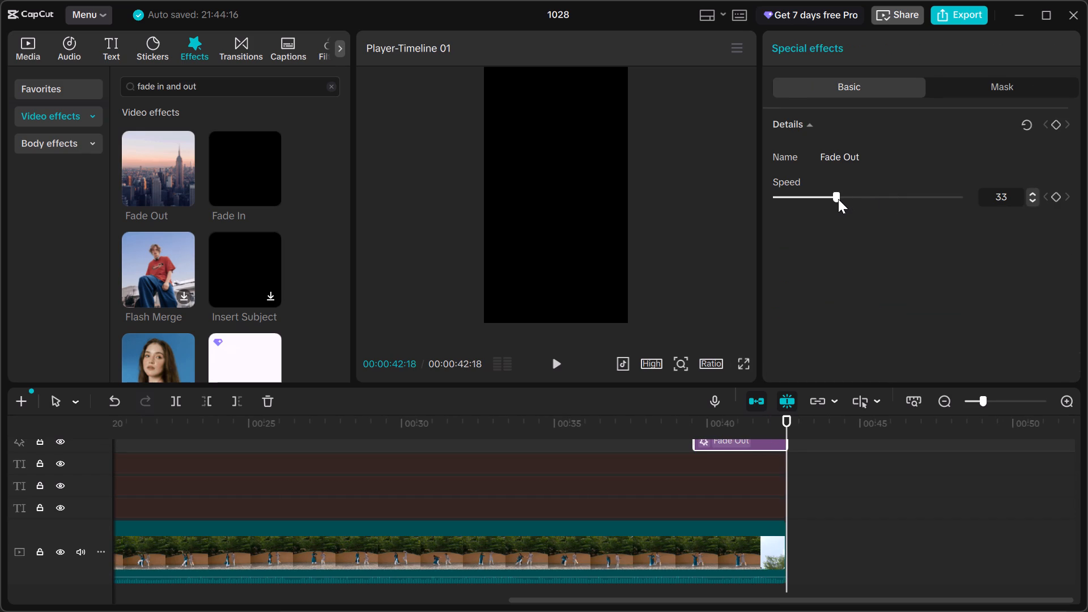
left_click_drag(838, 199, 900, 198)
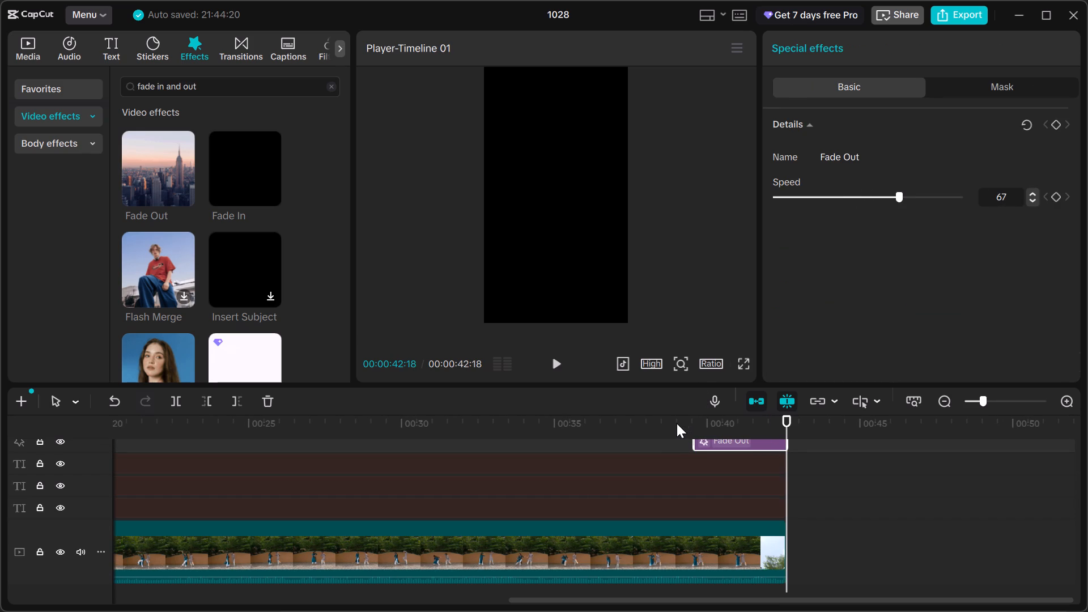
Play the ending from just before the Fade Out effect.
left_click(677, 423)
key("space")
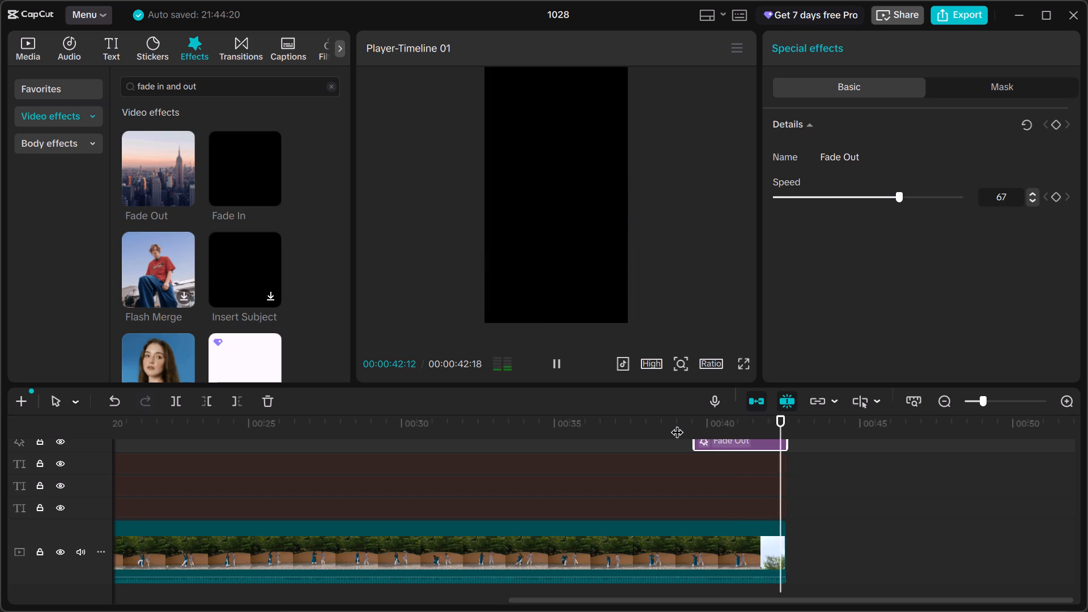
Play the video from the opening with both fade effects and continue the playback in full screen.
key("space")
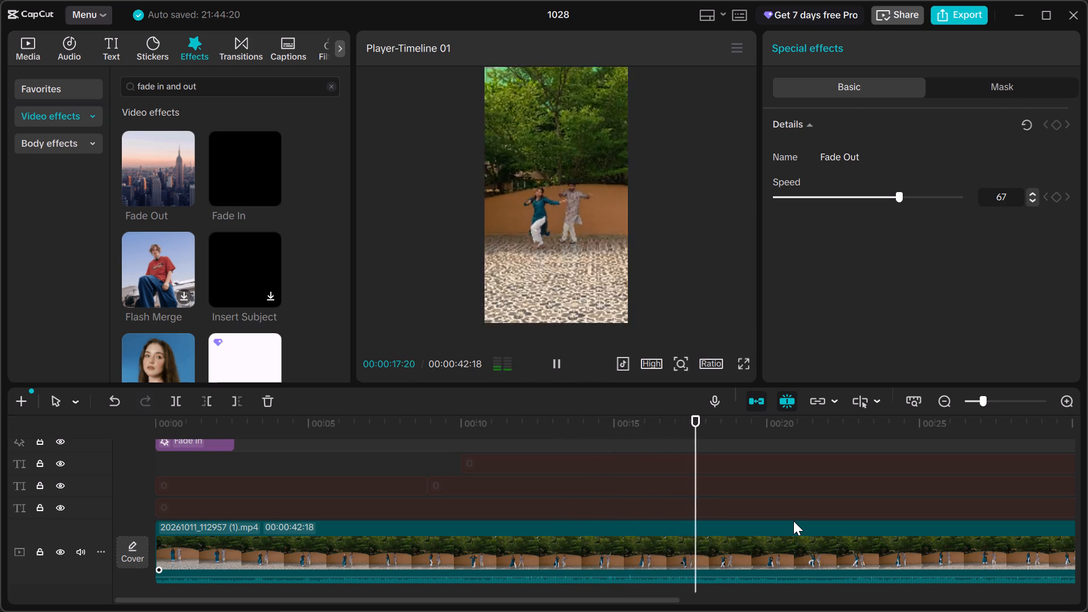
left_click(742, 363)
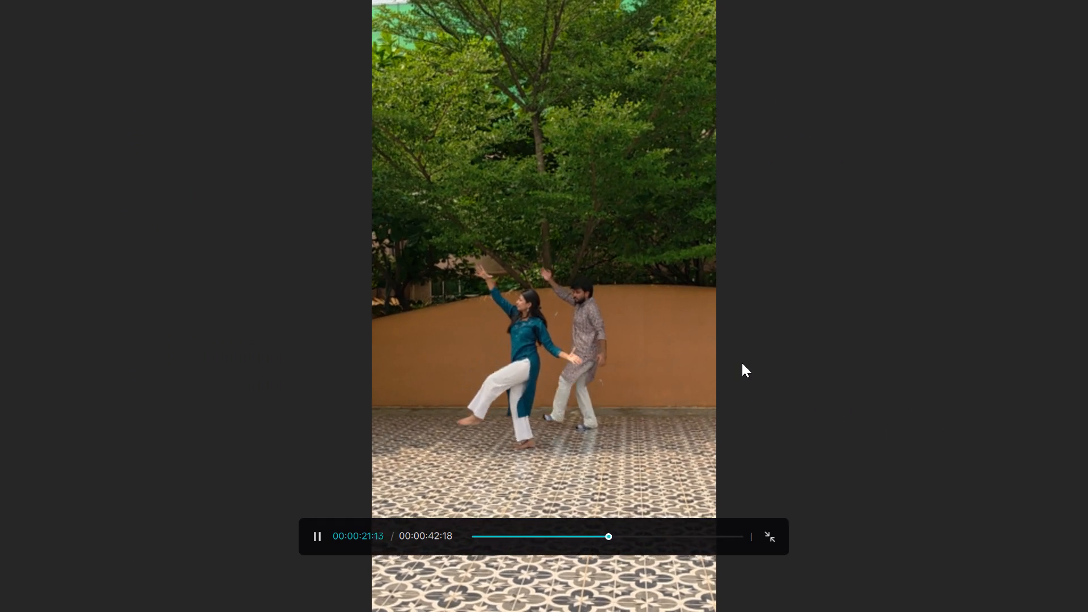
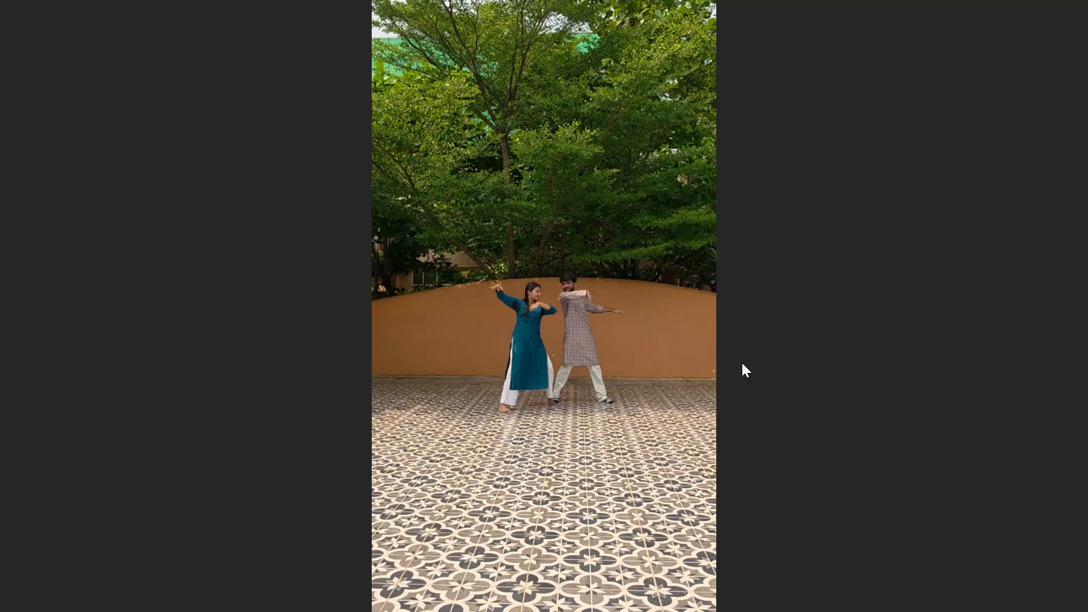
Leave full screen and re-enable all three hidden "O" text clips together on their timeline tracks.
key("Escape")
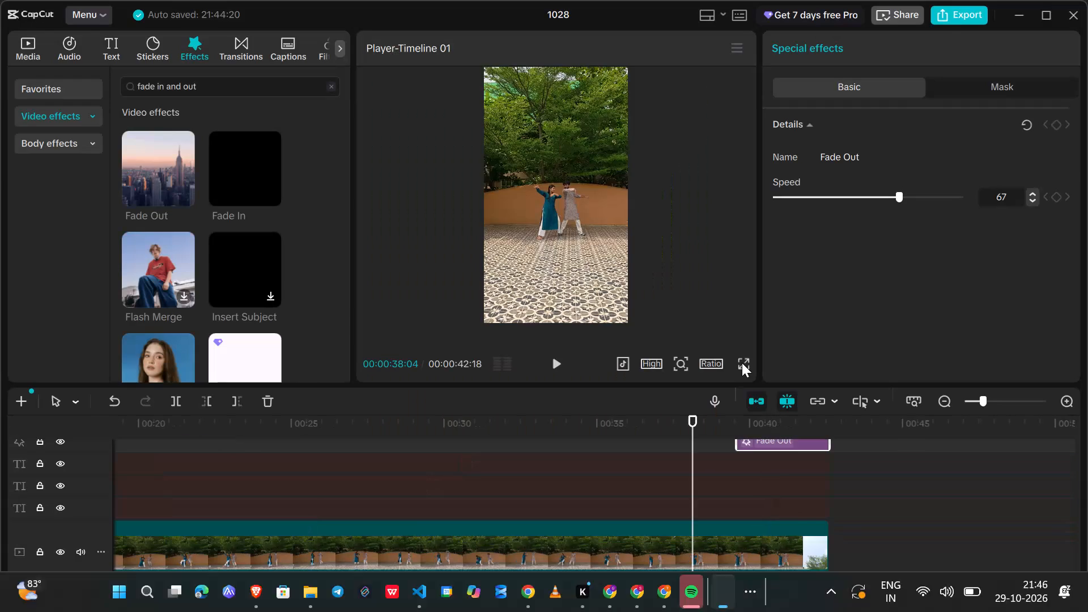
left_click(676, 464)
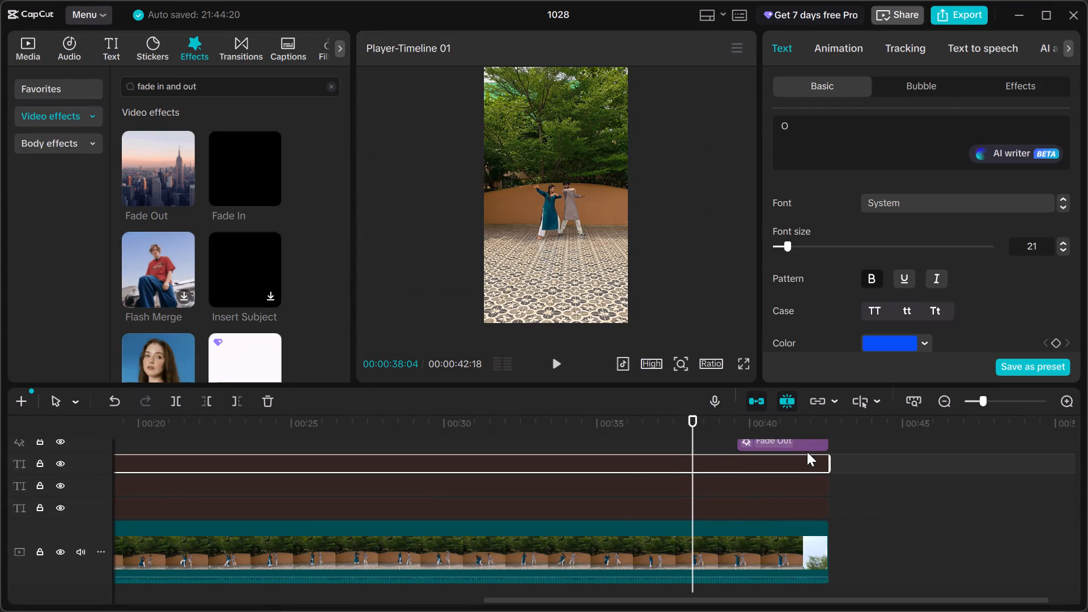
left_click(787, 479, "ctrl")
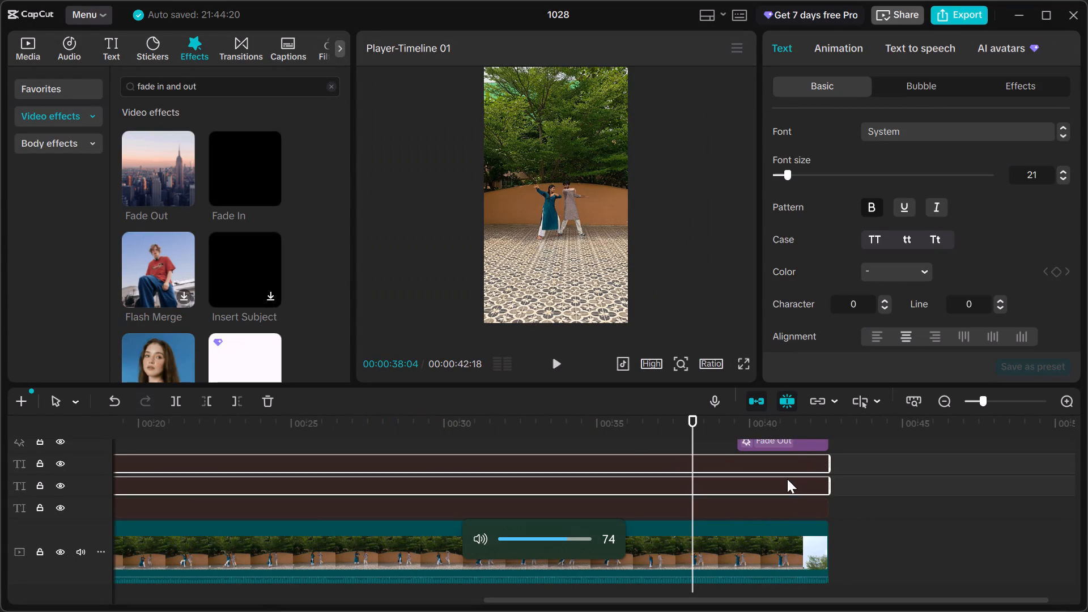
left_click_drag(787, 479, 777, 496, "ctrl")
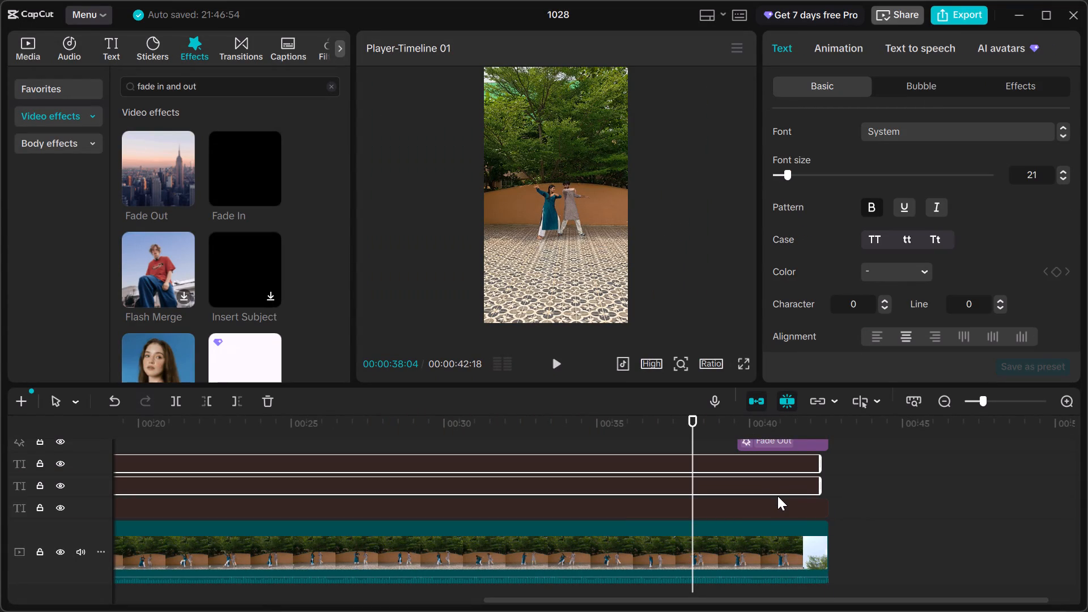
key("ctrl+z")
left_click(774, 505, "ctrl")
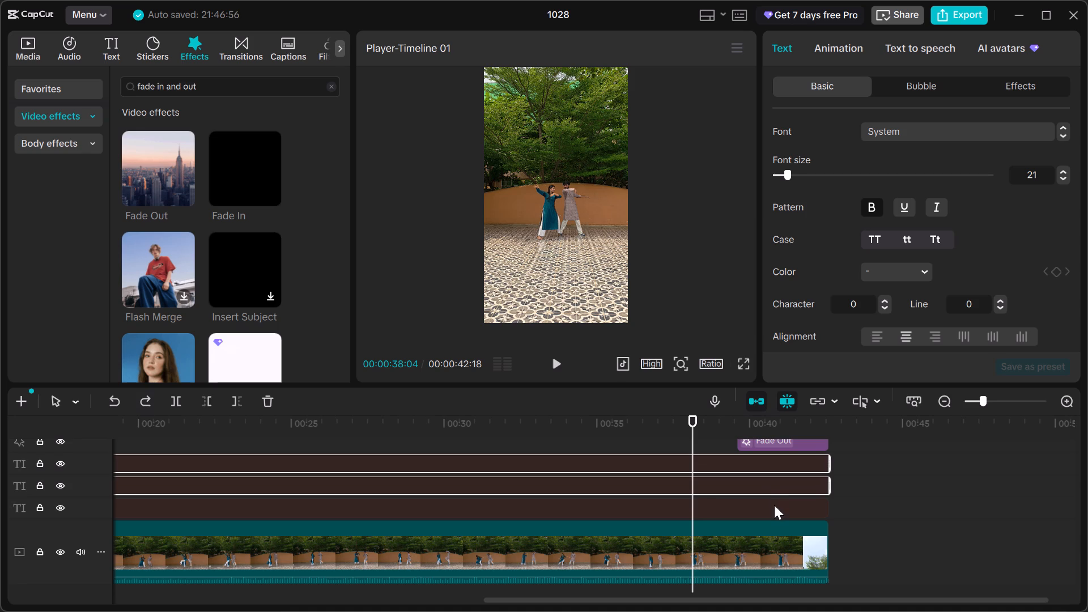
key("v")
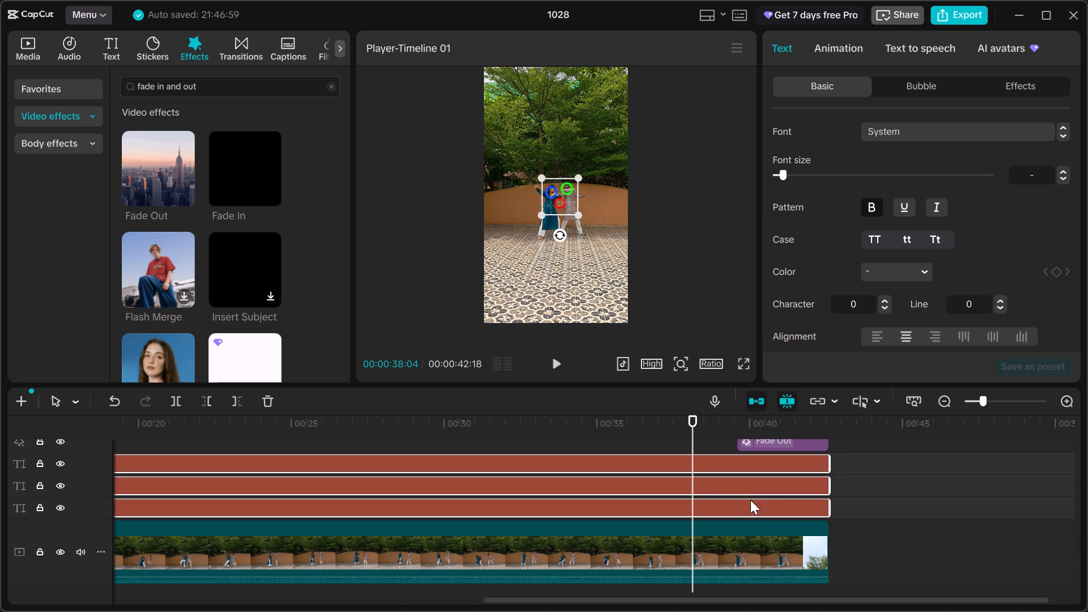
Play the dance section from just before 00:35 to check the video framing against the three coloured circles.
scroll(710, 493, "up", 4, "ctrl")
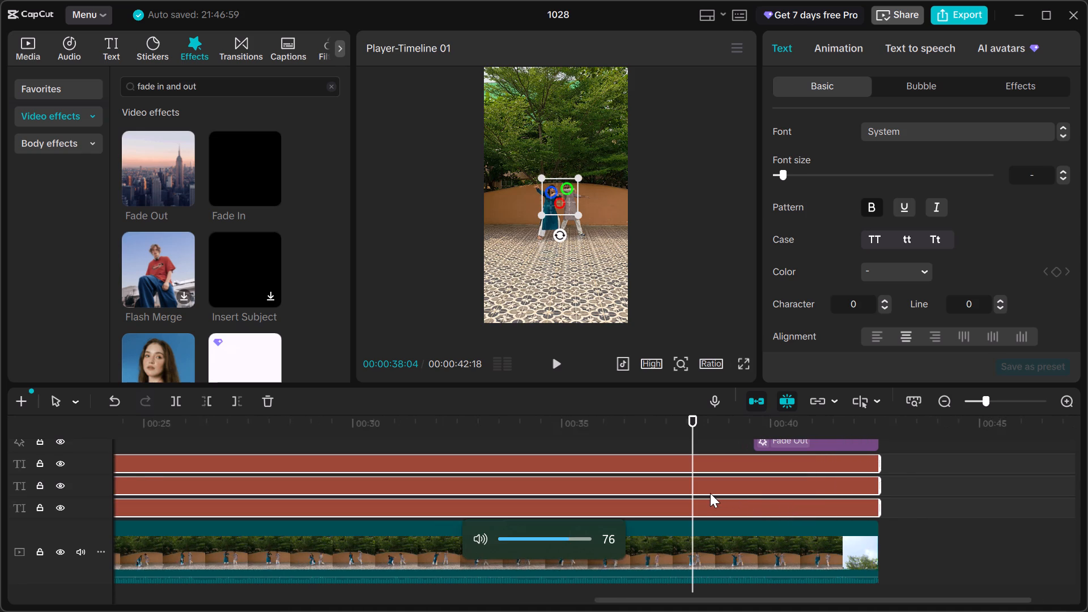
scroll(710, 493, "up", 1, "ctrl")
left_click(651, 538)
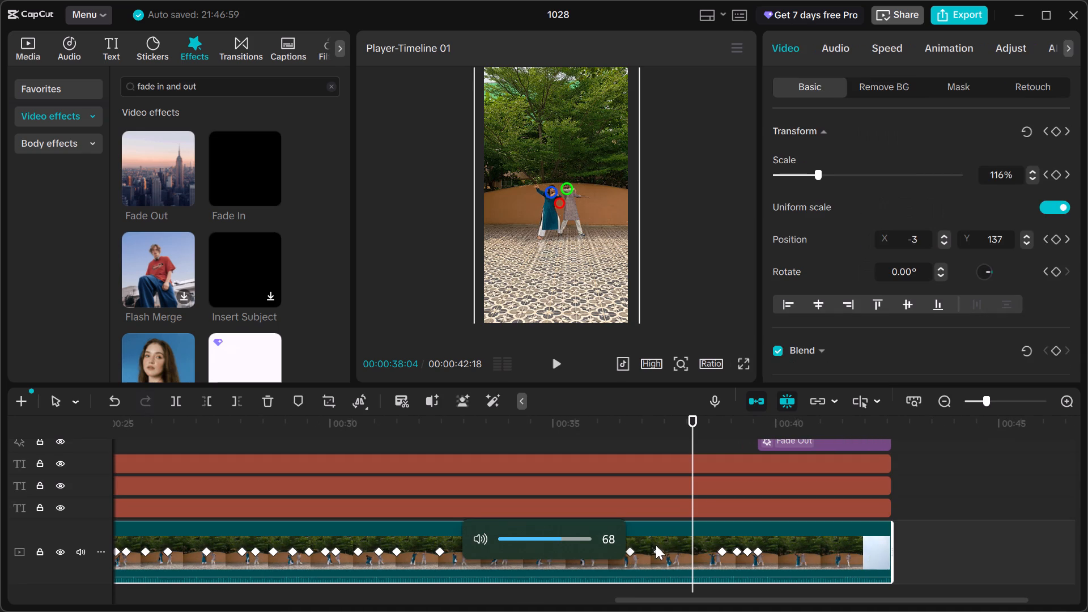
left_click(657, 550)
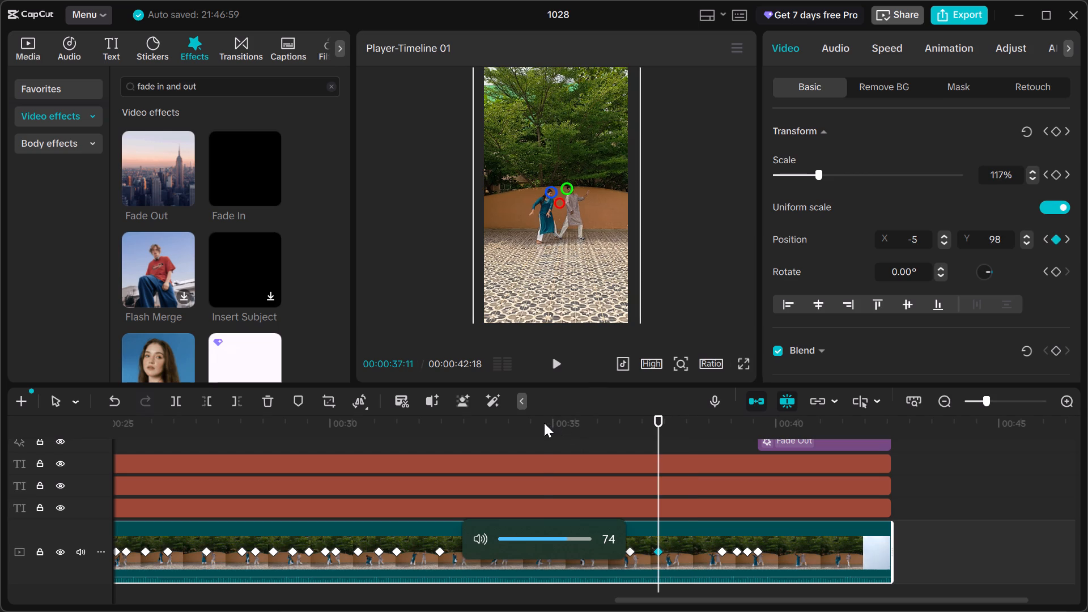
left_click(544, 423)
key("space")
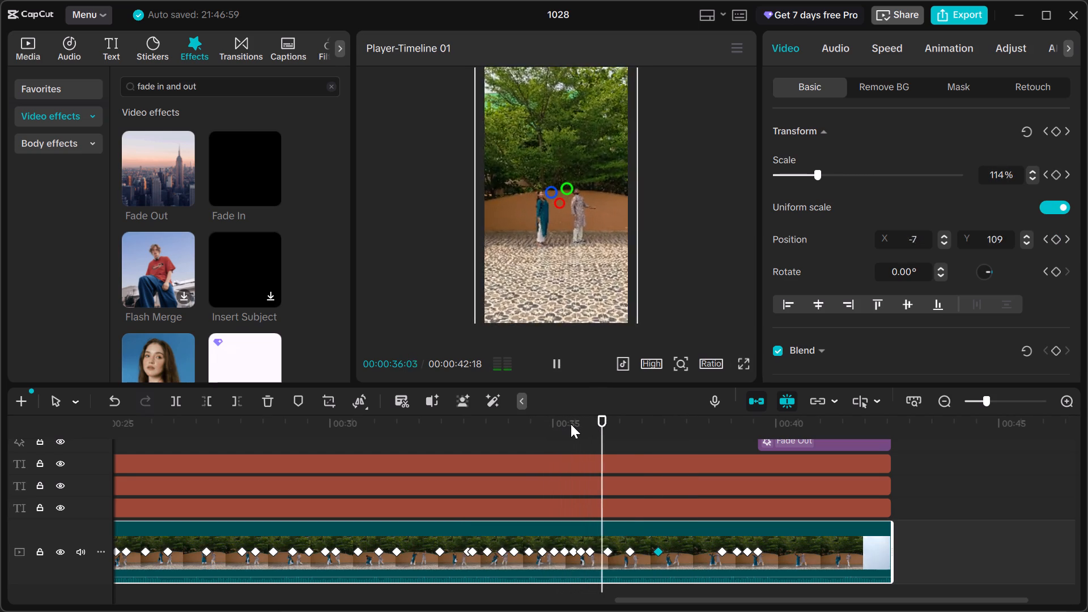
key("space")
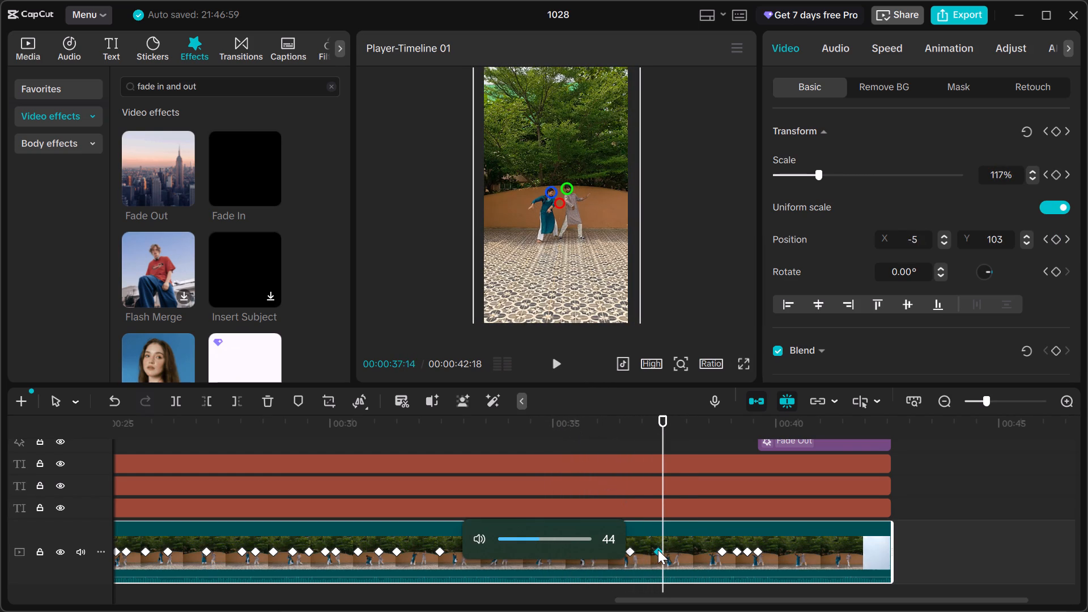
left_click(658, 550)
left_click(640, 437)
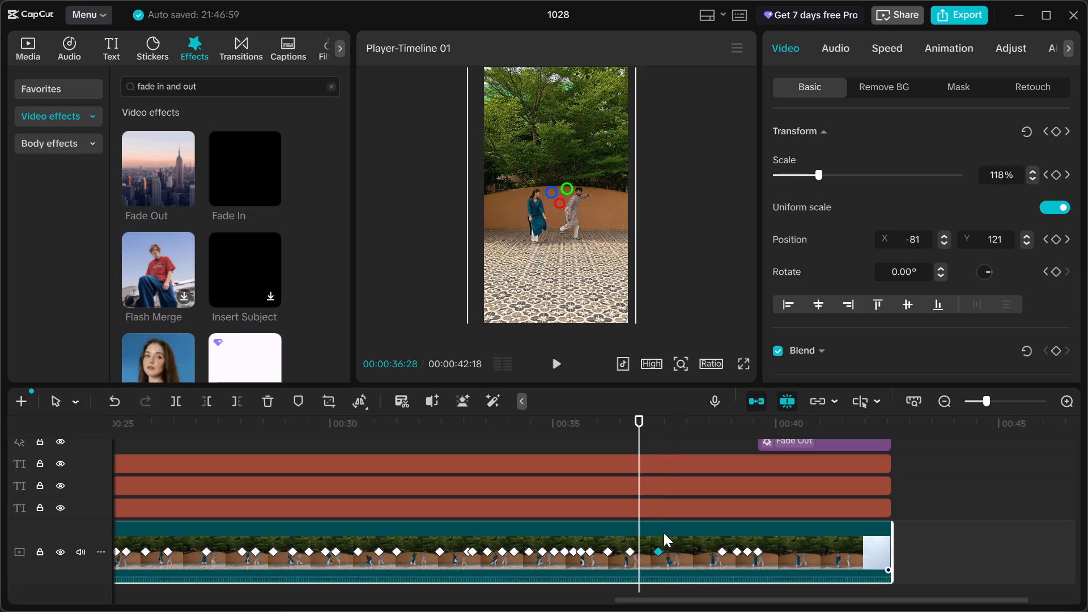
Set the main video clip's scale to 132% at the 00:00:37:11 keyframe.
left_click(658, 552)
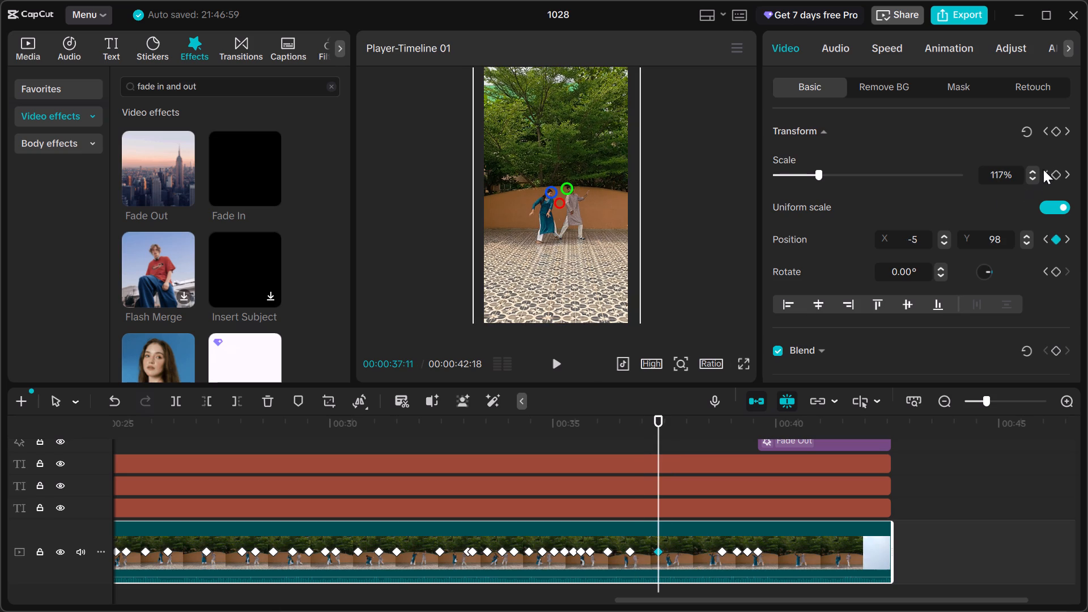
triple_click(1031, 171)
triple_click(1031, 171)
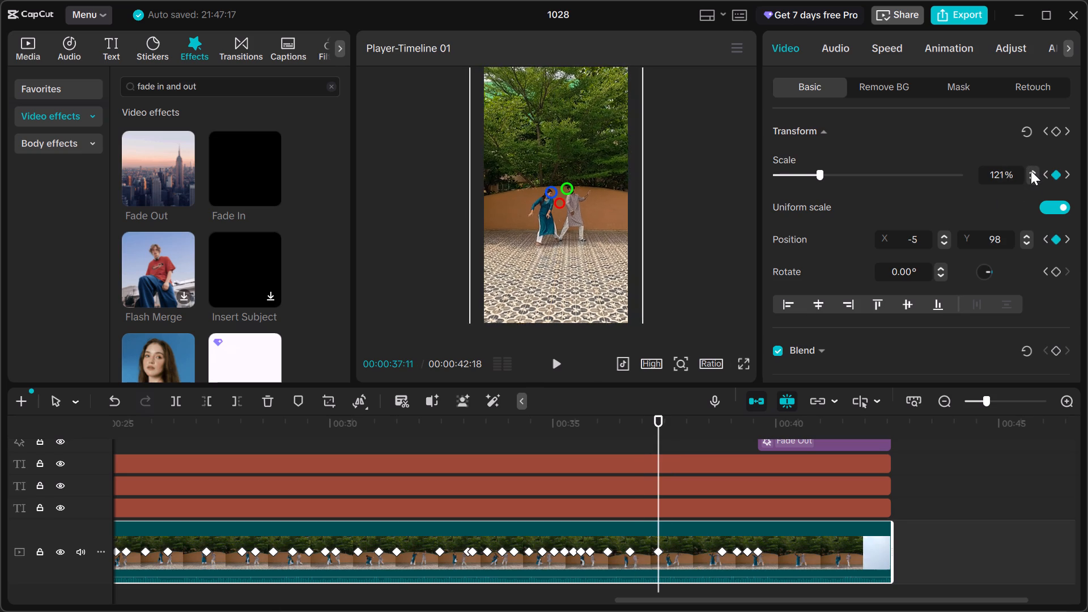
triple_click(1031, 171)
triple_click(1031, 171)
triple_click(1031, 171)
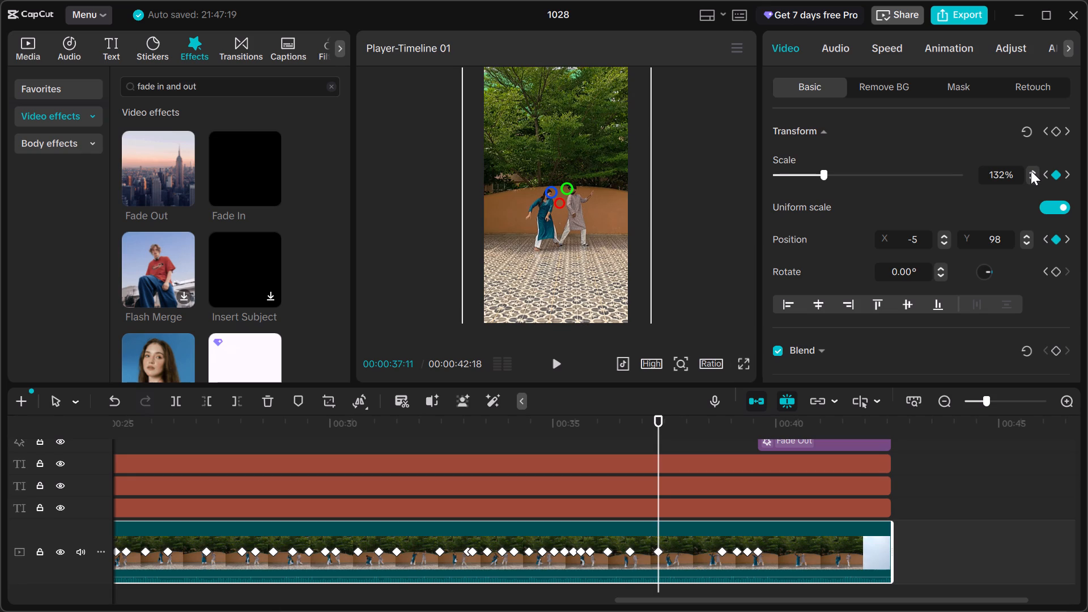
Play the video in full screen from 00:00:31:13 to review the zoom at the 00:00:37:11 keyframe.
scroll(637, 162, "up", 3, "ctrl")
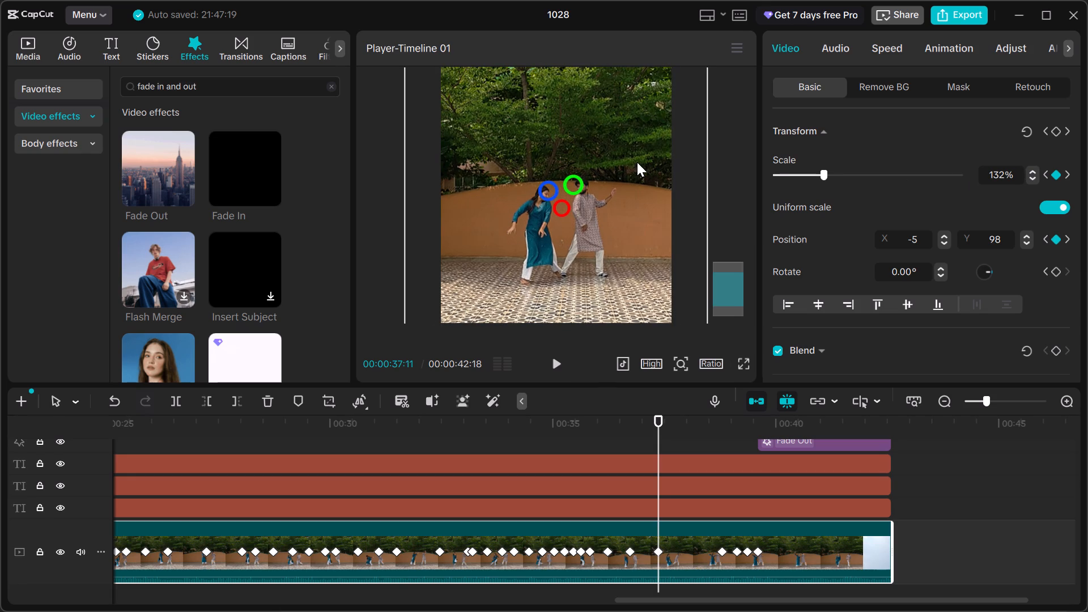
scroll(637, 162, "up", 2, "ctrl")
left_click(741, 359)
left_click(672, 533)
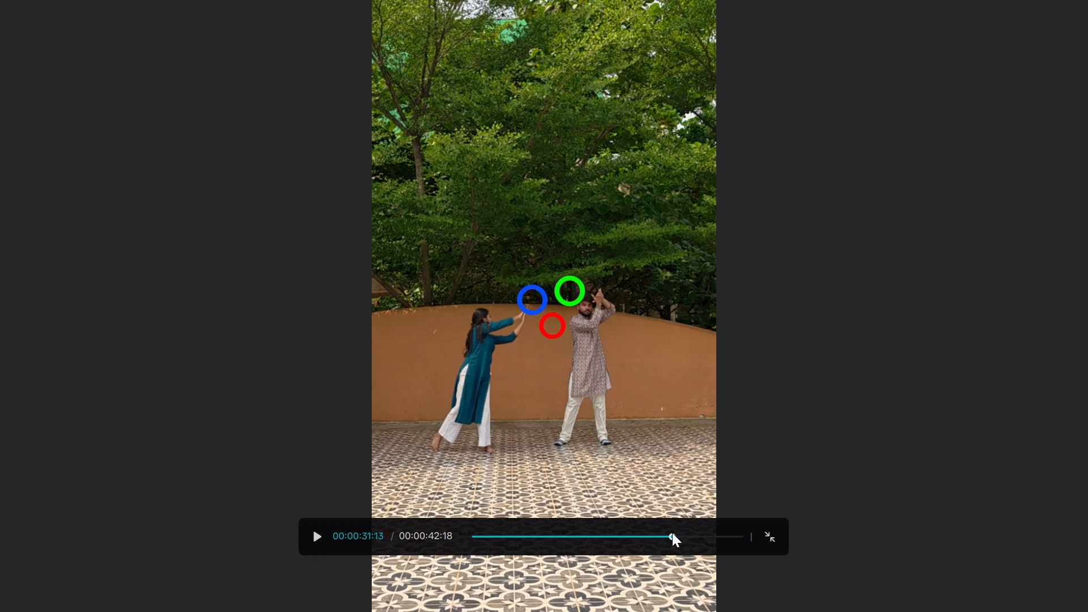
key("space")
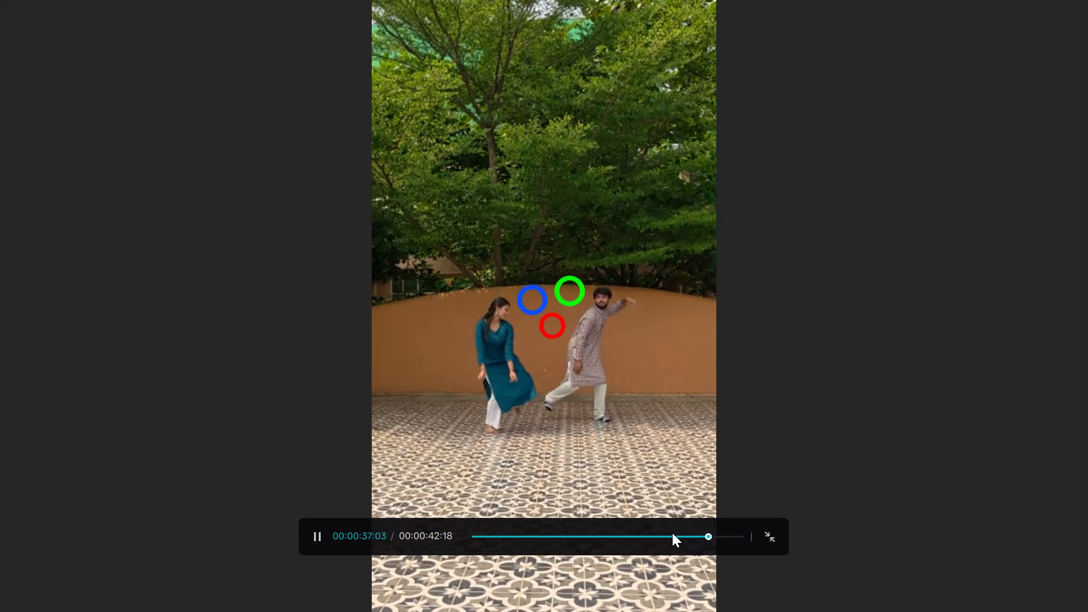
key("Escape")
key("space")
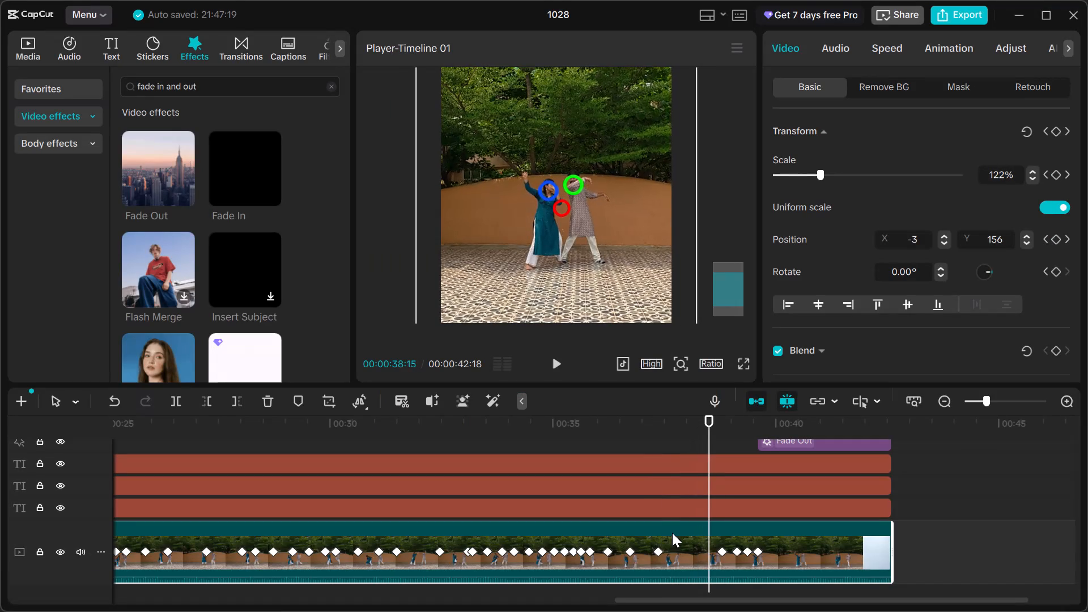
Set the main video clip's scale to 108% at its 00:00:36:07 position keyframe.
left_click(661, 551)
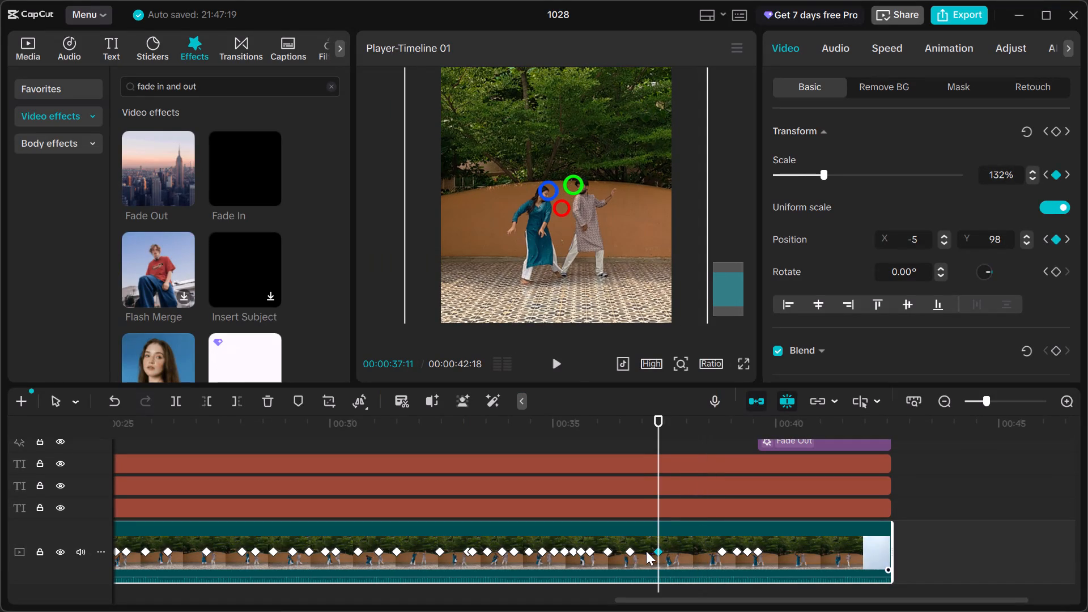
left_click(628, 551)
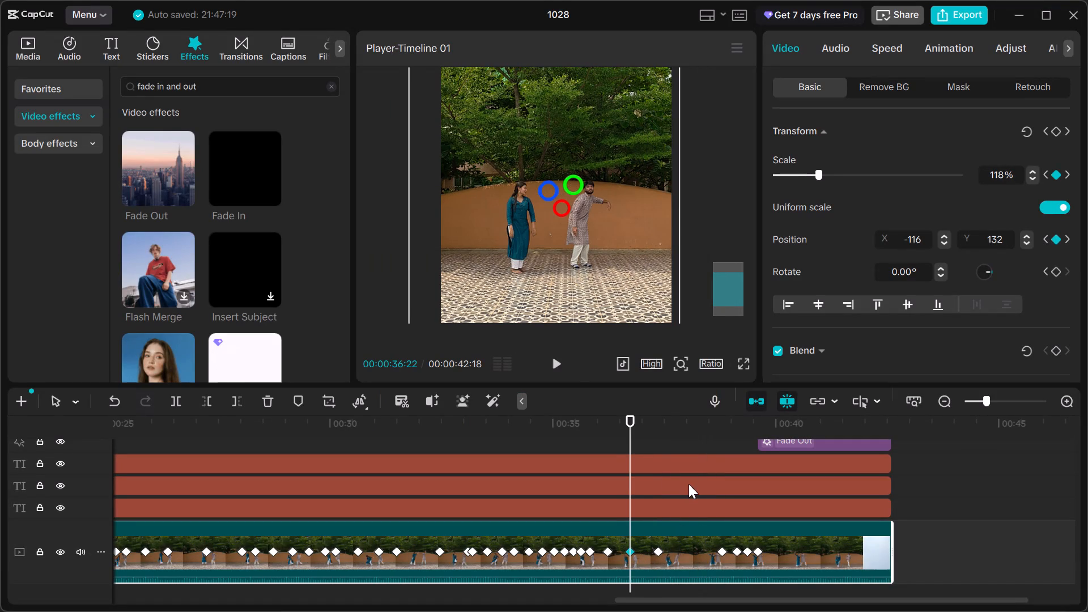
key("space")
key("space")
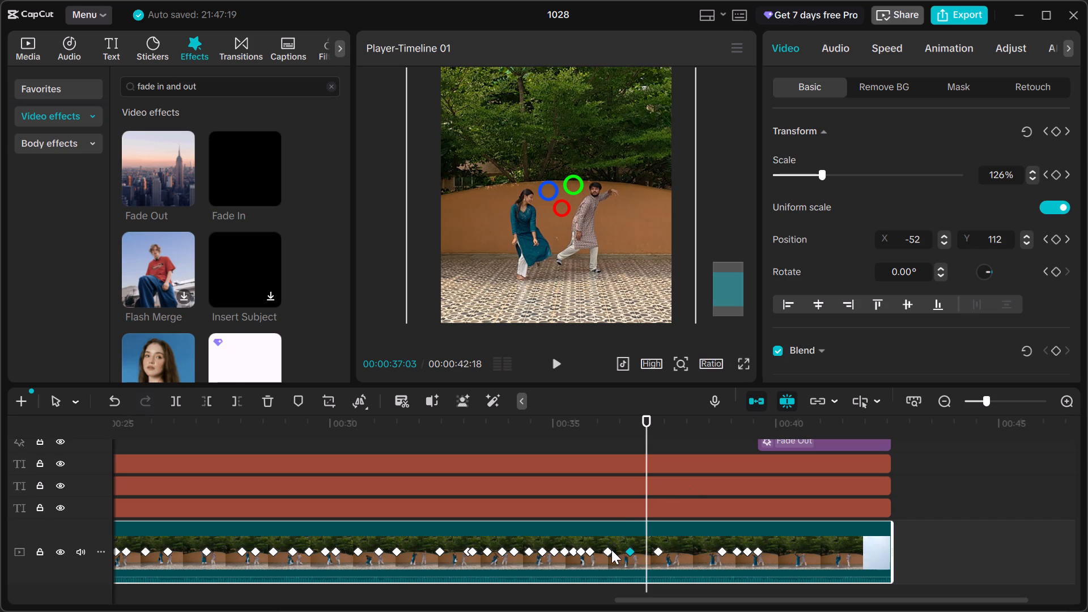
left_click(610, 552)
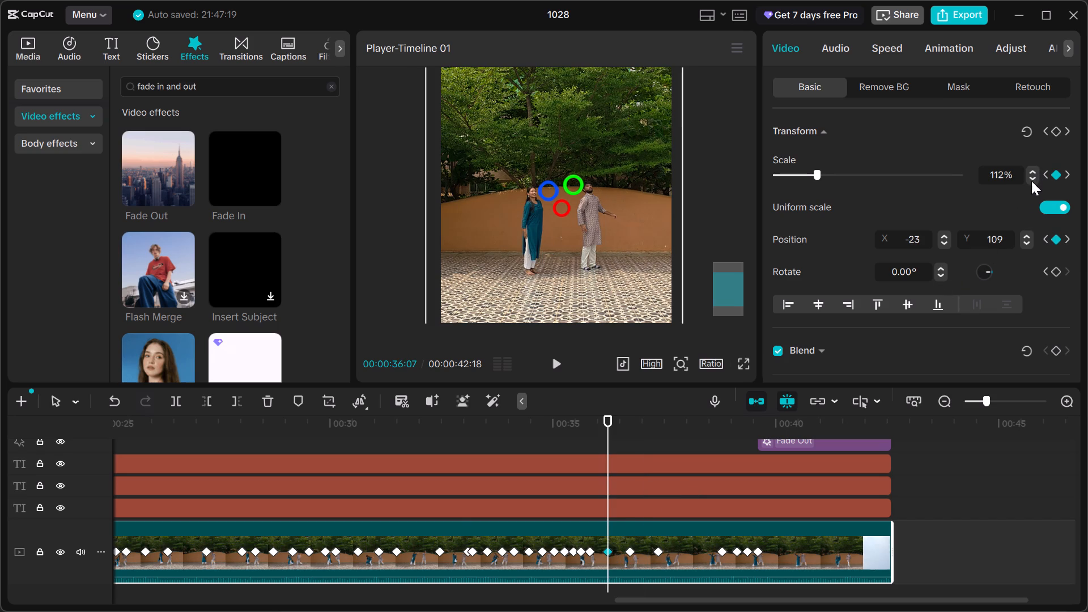
left_click(1031, 179)
left_click(1031, 179)
left_click(1031, 179)
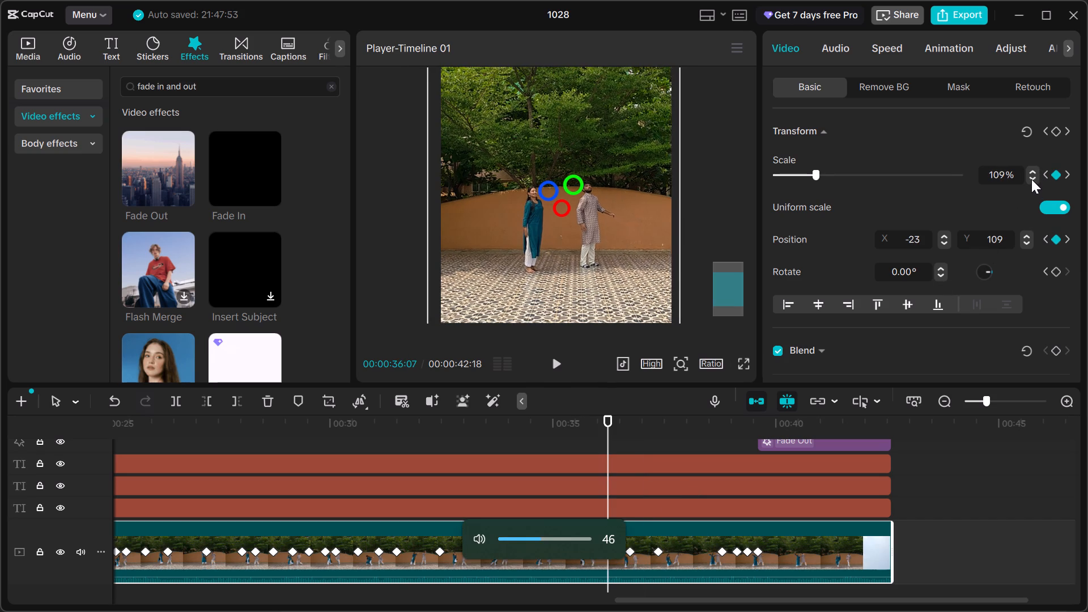
left_click(1031, 179)
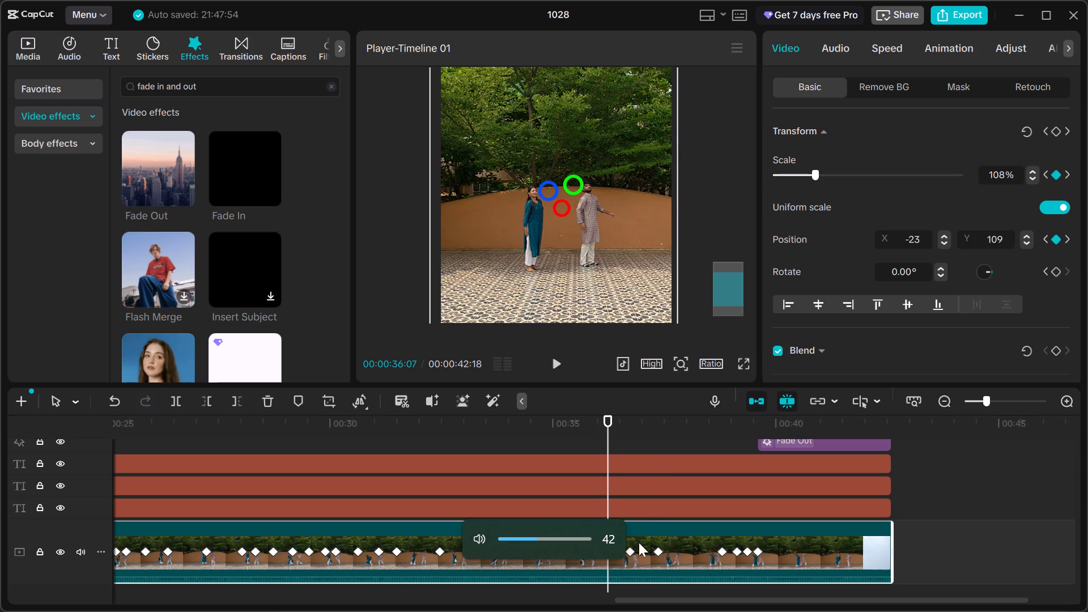
Compare the video clip's framing at the keyframes between 00:00:35:14 and 00:00:38:24.
left_click(631, 552)
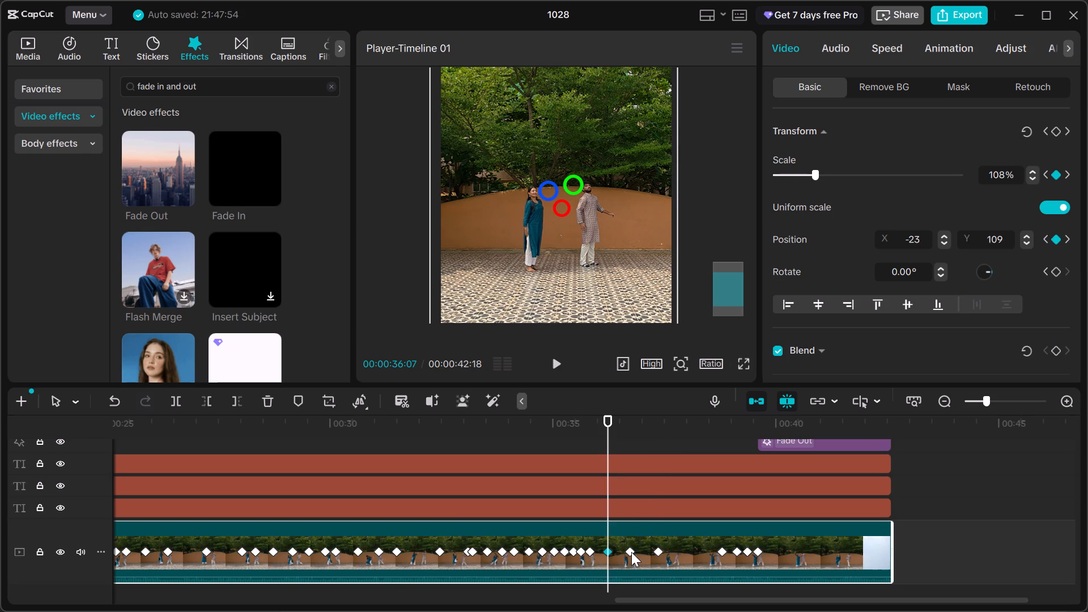
left_click(631, 552)
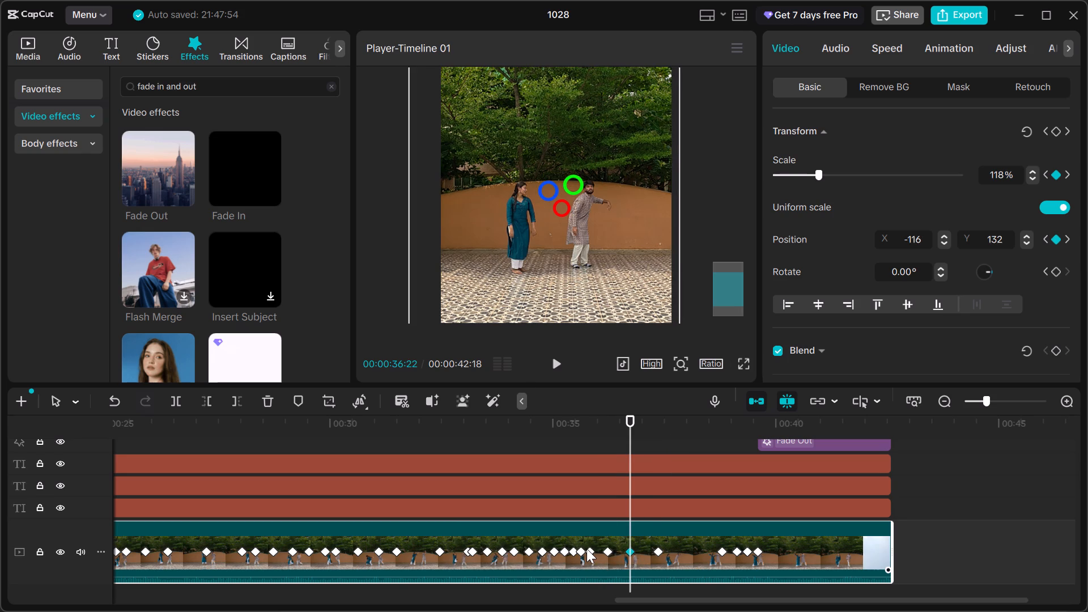
left_click(586, 549)
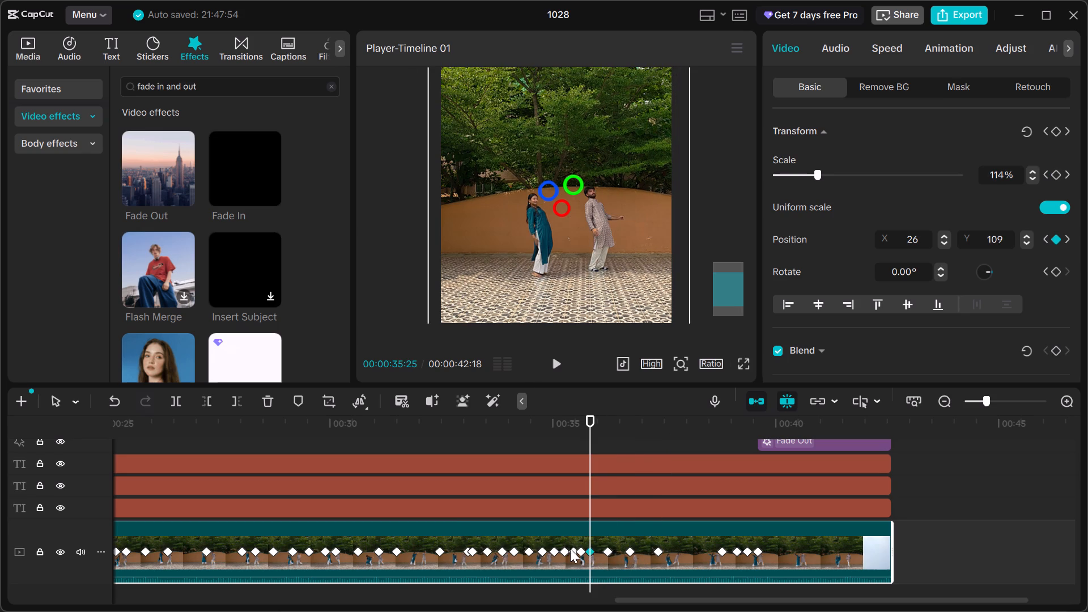
left_click(568, 549)
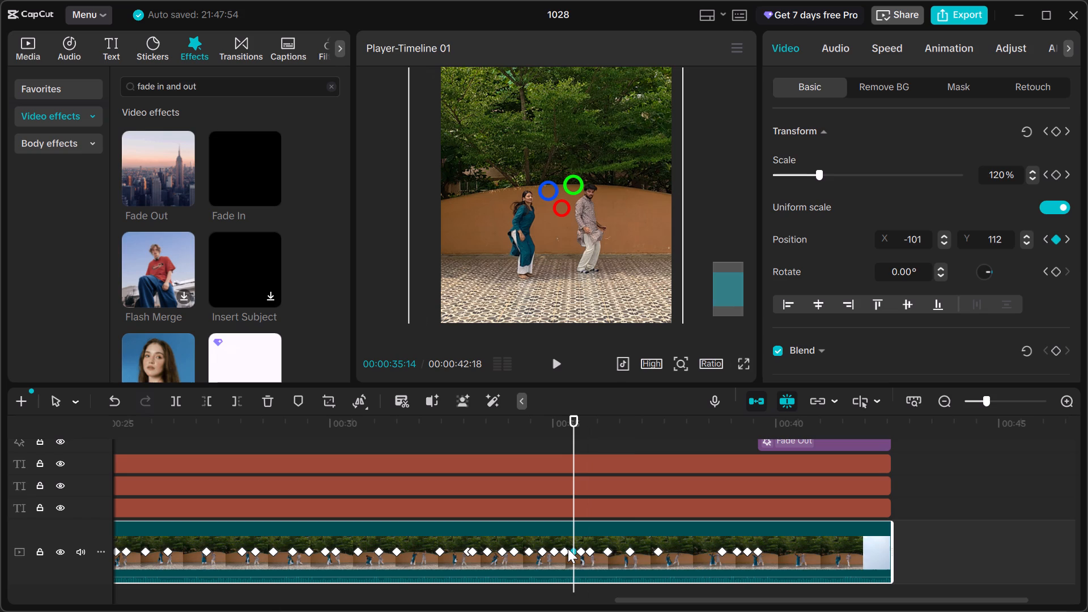
left_click(721, 550)
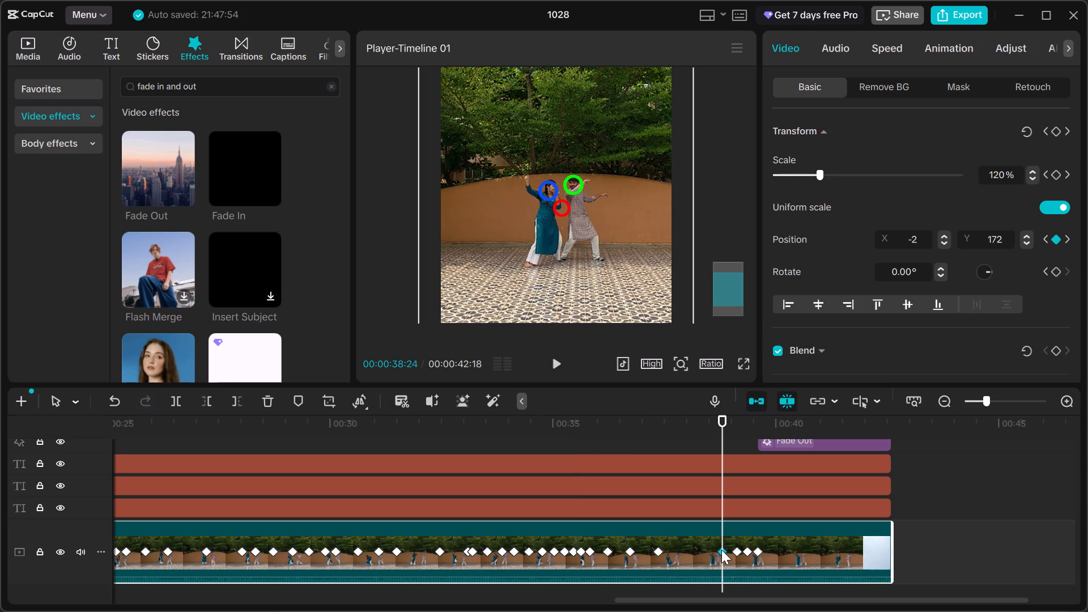
left_click(658, 549)
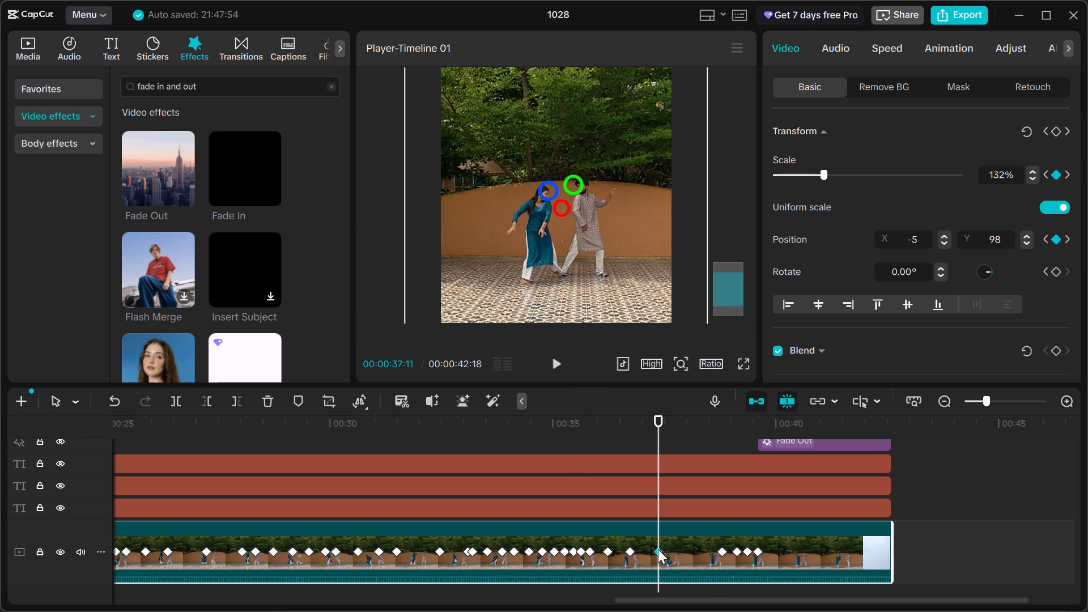
Move the green circle guide over the male dancer's head at the clip's 00:00:36:07 keyframe.
left_click(607, 548)
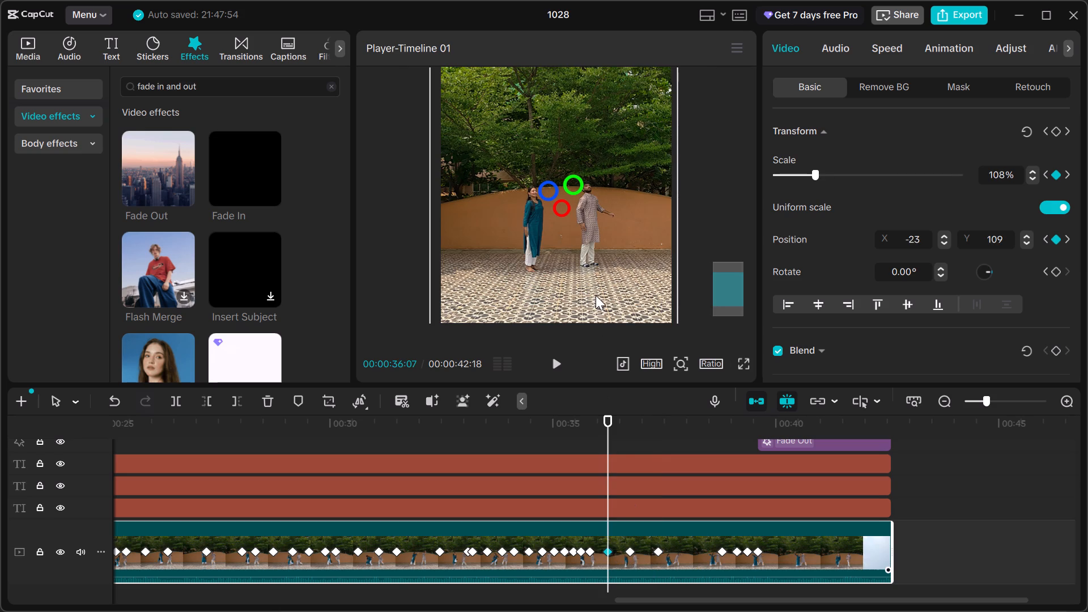
left_click(577, 185)
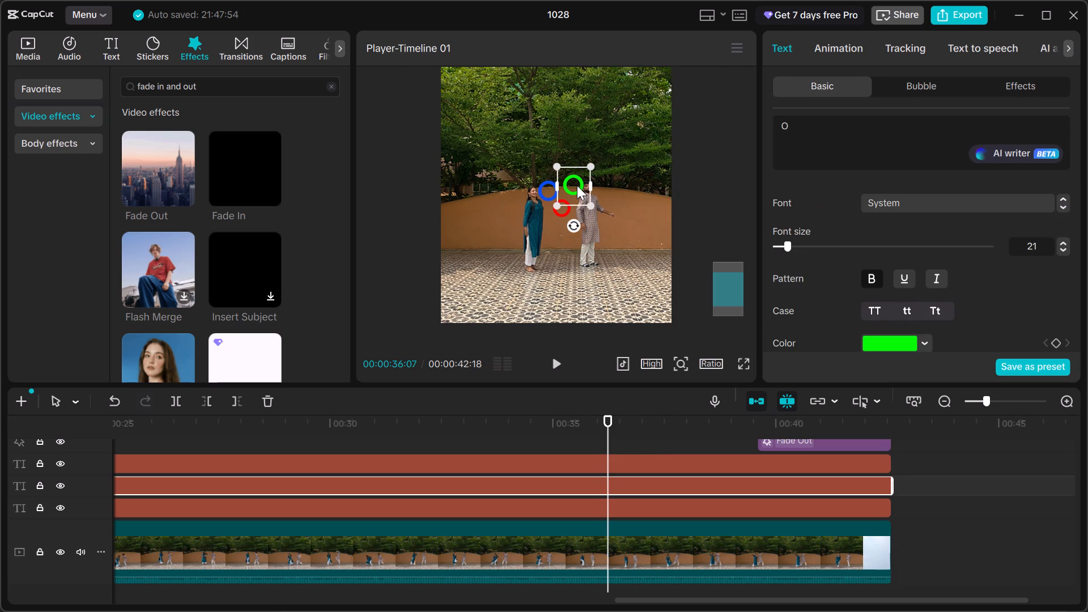
scroll(577, 185, "up", 9, "ctrl")
left_click_drag(597, 165, 616, 168)
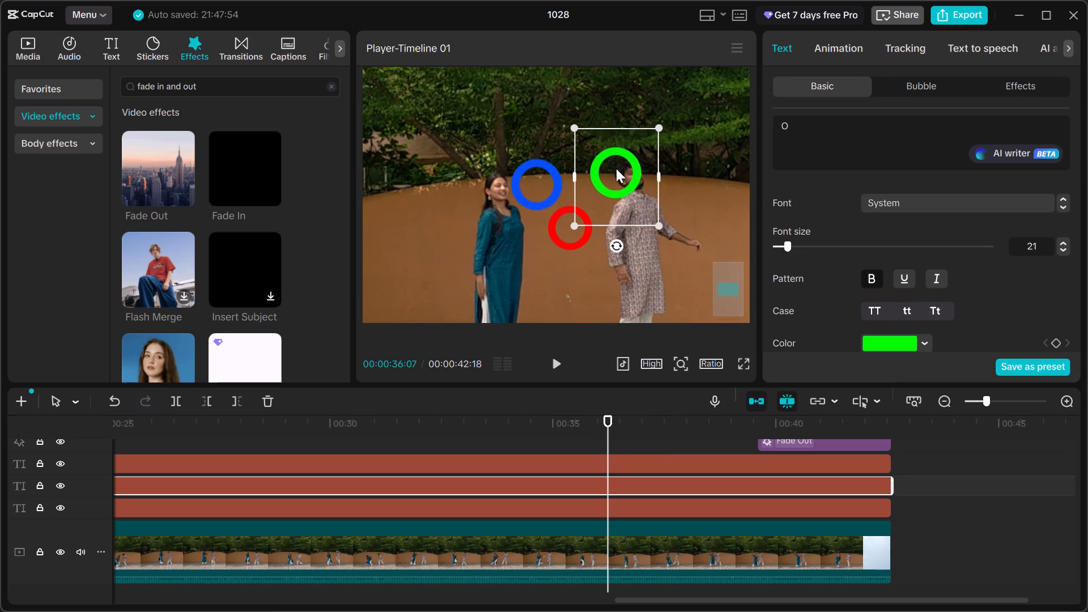
left_click_drag(616, 168, 628, 170)
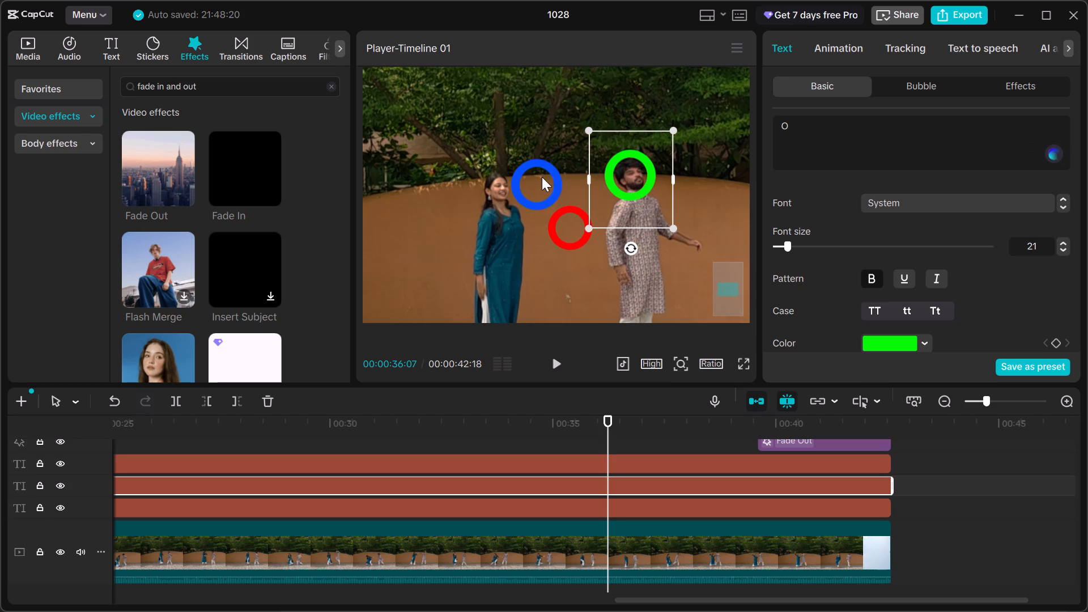
scroll(557, 176, "down", 6, "ctrl")
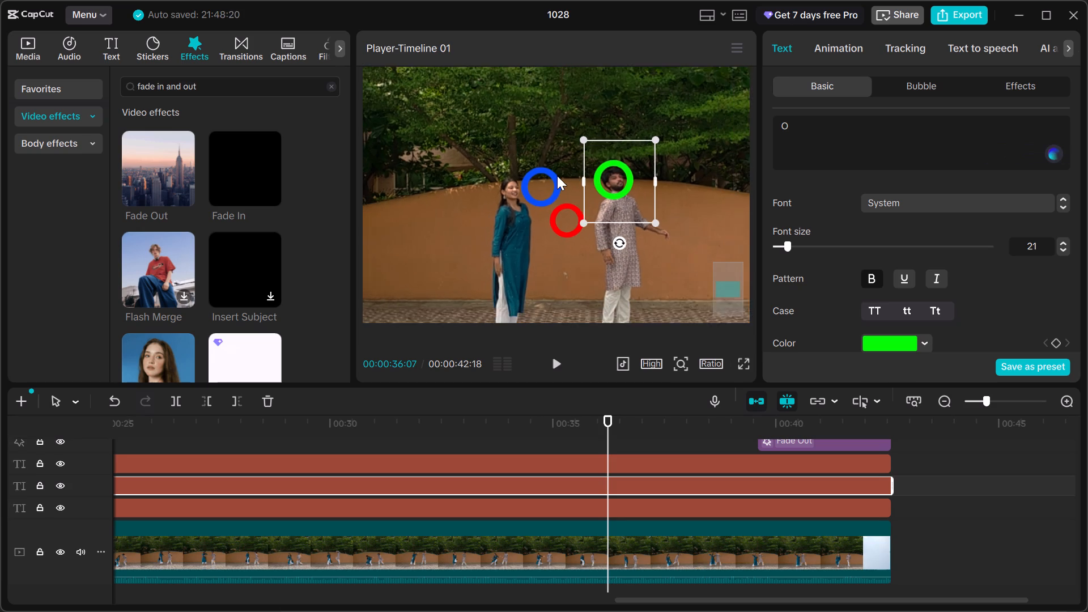
scroll(557, 176, "down", 2, "ctrl")
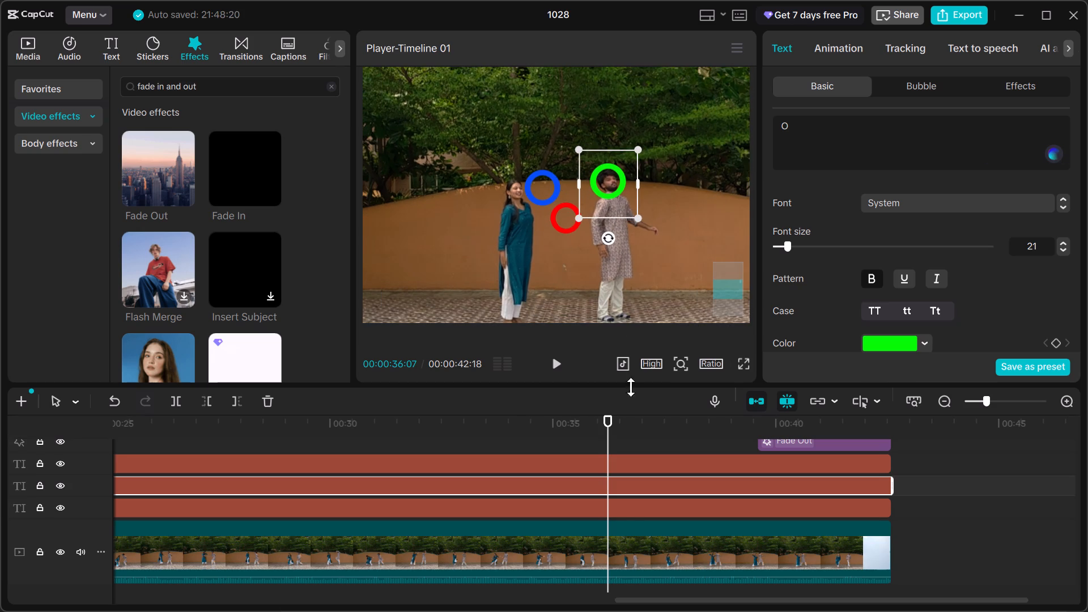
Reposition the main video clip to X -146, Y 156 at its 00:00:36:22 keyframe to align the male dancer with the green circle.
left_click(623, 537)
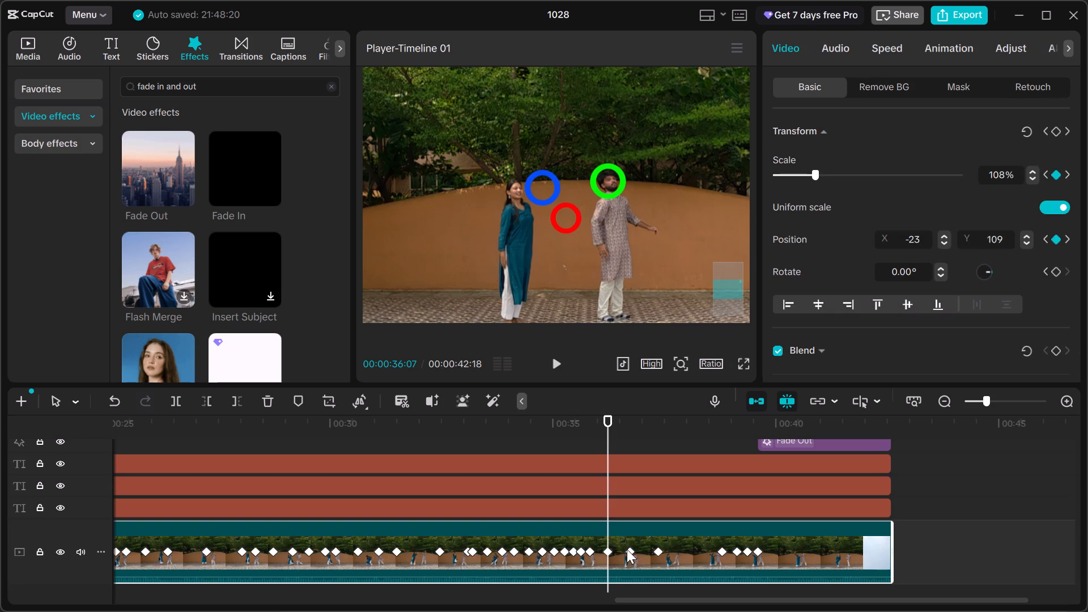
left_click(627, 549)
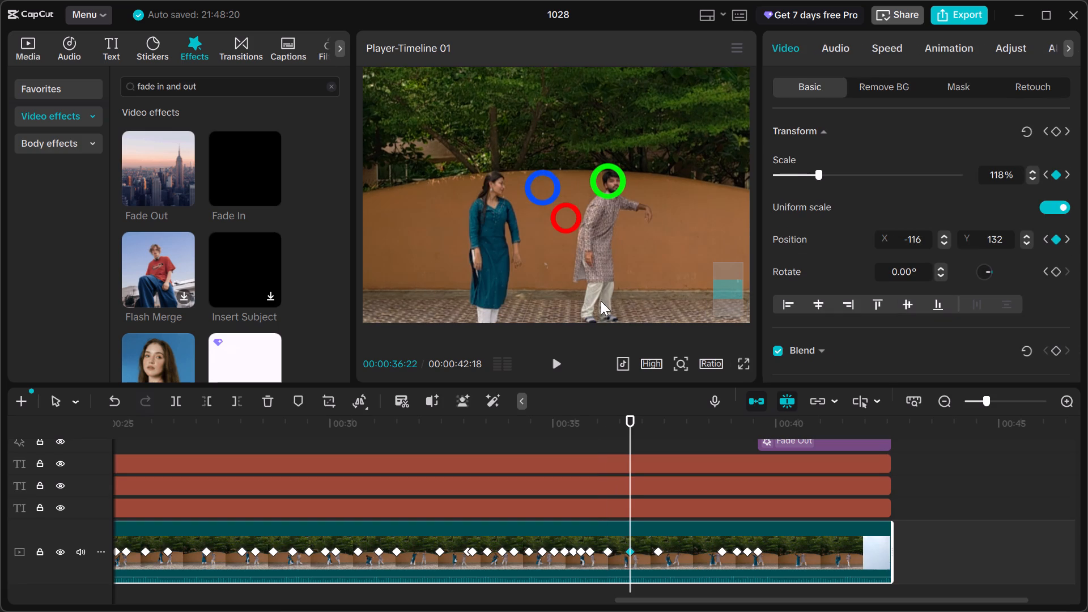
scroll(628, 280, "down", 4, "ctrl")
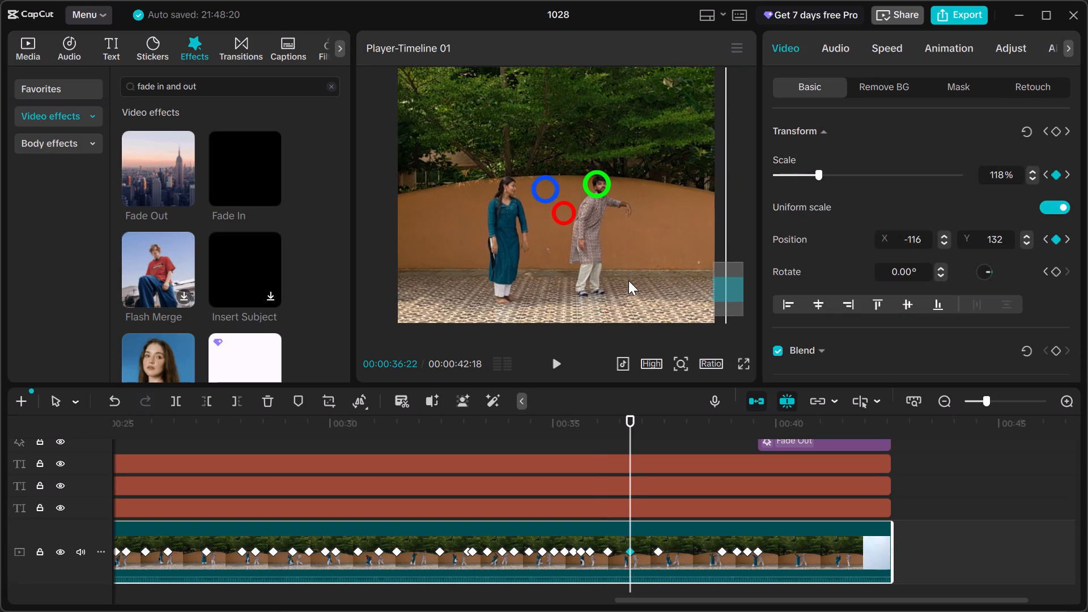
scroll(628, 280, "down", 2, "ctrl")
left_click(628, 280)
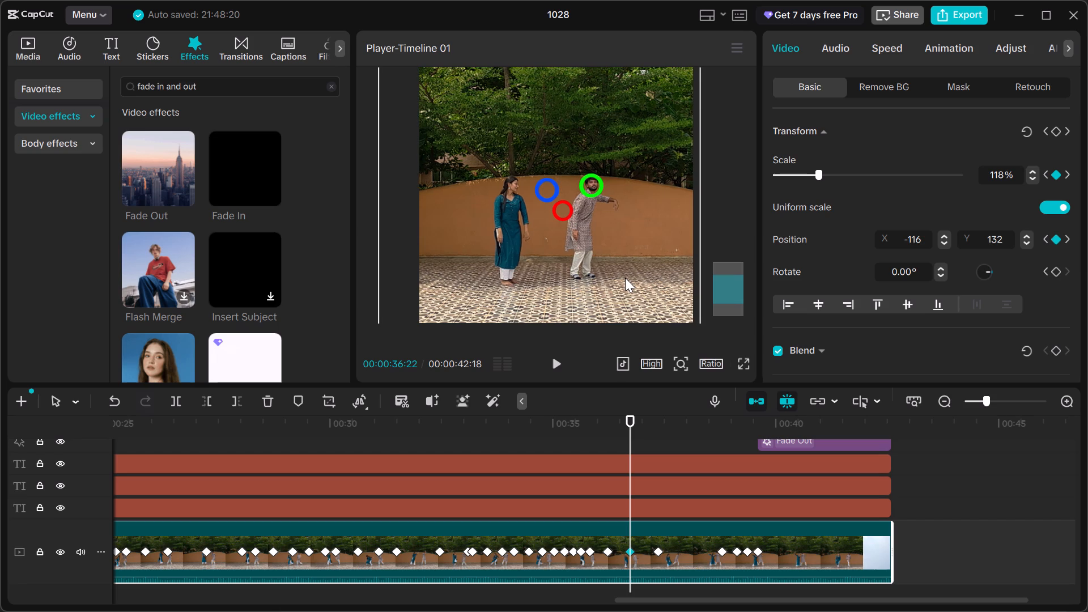
Set the main video clip's scale to 140% at the 00:00:37:11 keyframe.
left_click(656, 550)
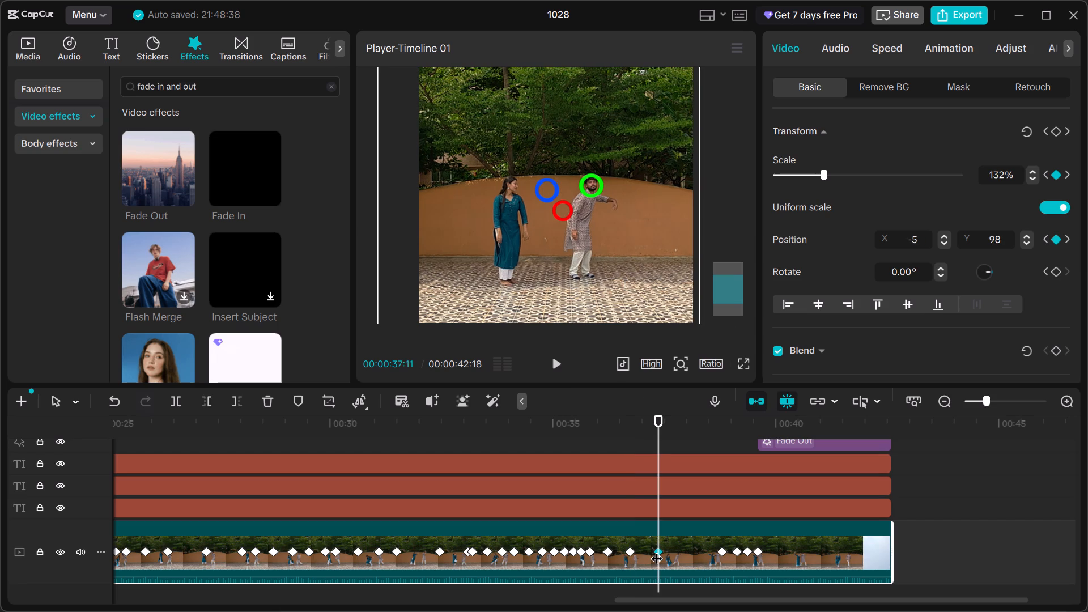
triple_click(1034, 169)
double_click(1034, 169)
double_click(1034, 169)
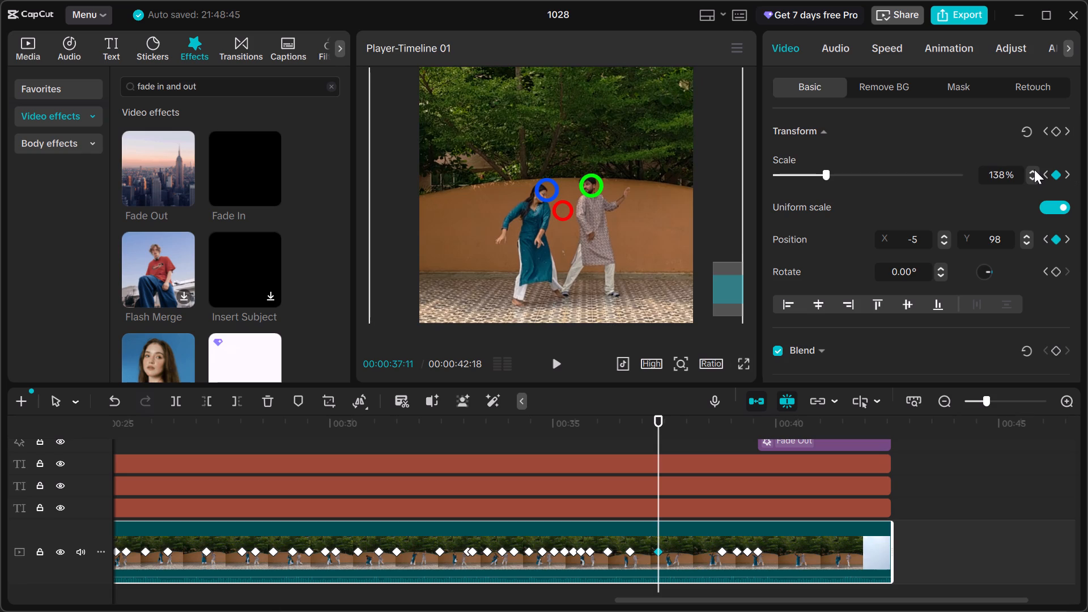
left_click(1034, 169)
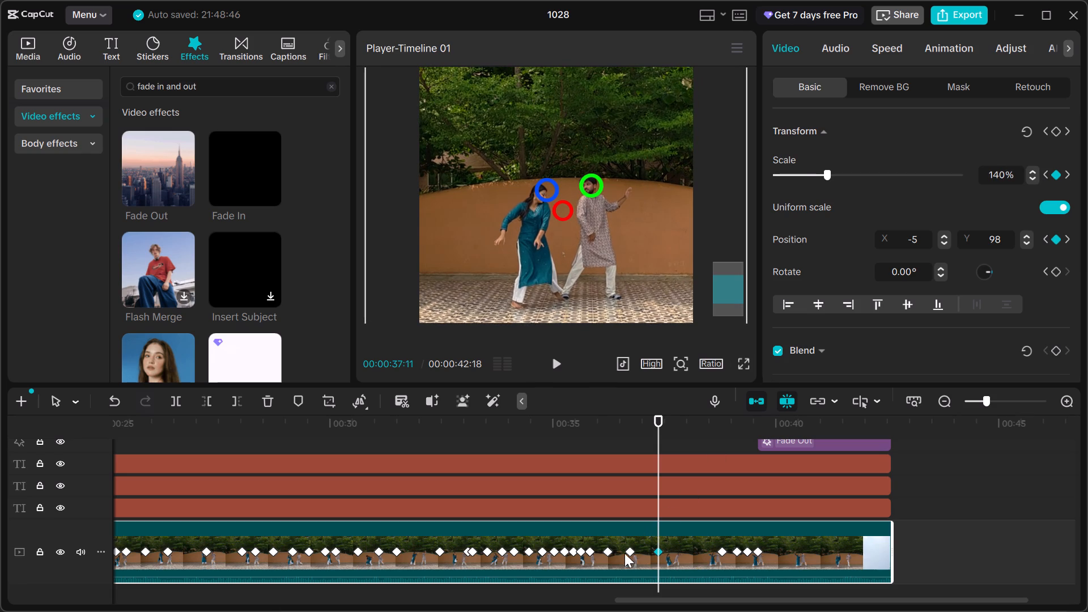
Set the main video clip's scale to 113% at the 00:00:36:22 keyframe.
left_click(631, 553)
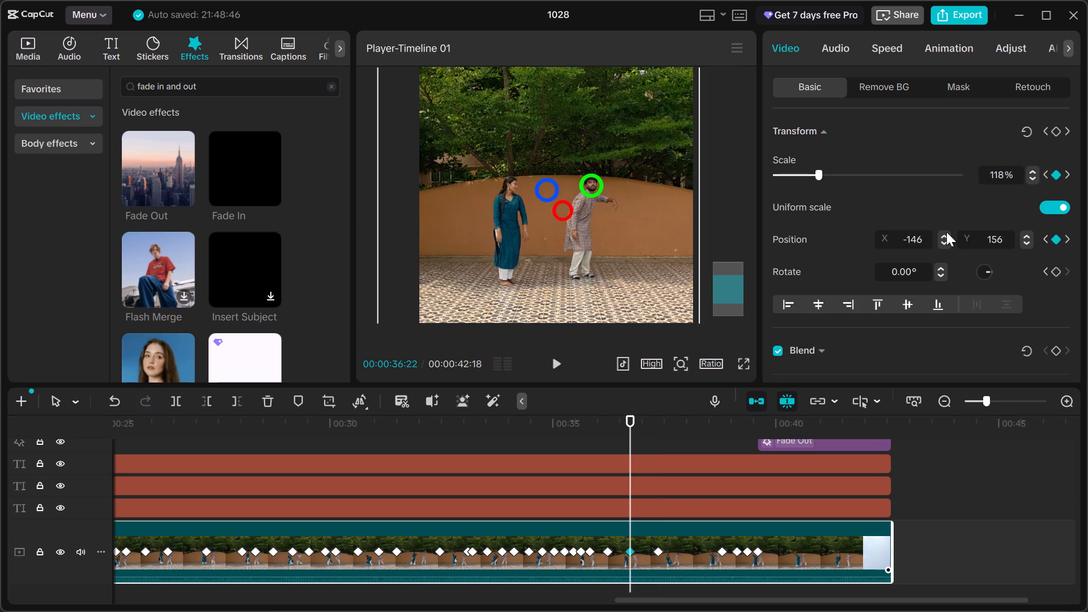
triple_click(1032, 177)
triple_click(1032, 177)
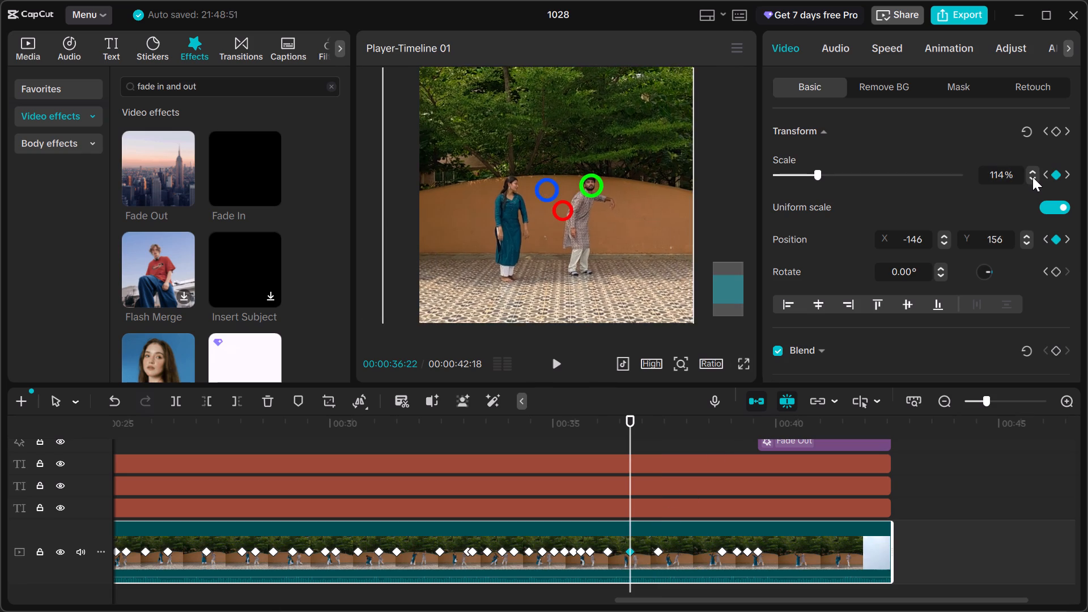
left_click(1032, 169)
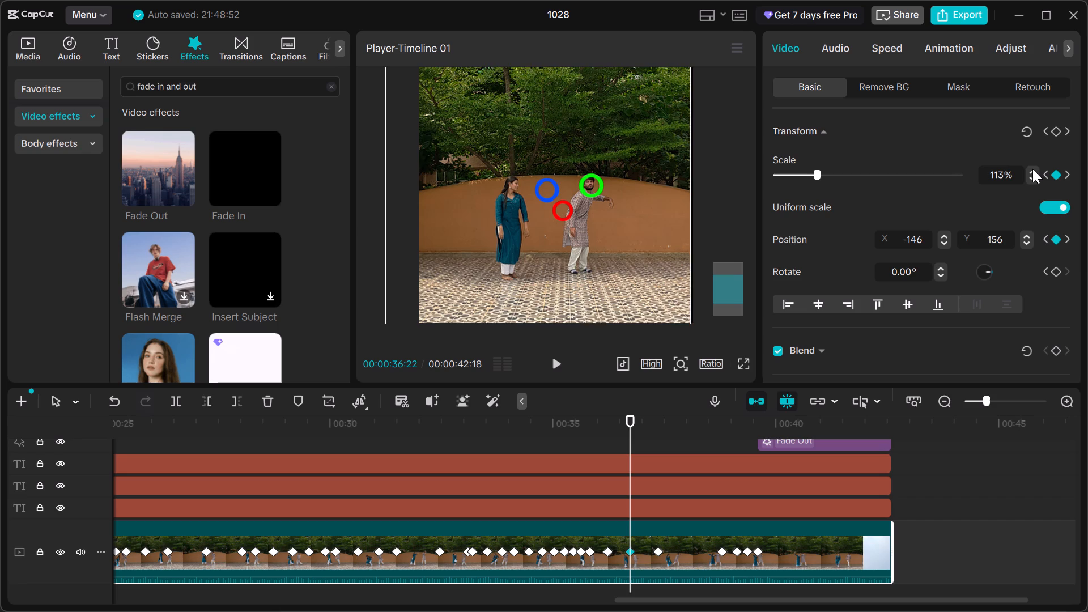
Reposition the main video clip to X -129, Y 139 at the 00:00:36:22 keyframe, lining the male dancer's head up with the green circle.
left_click(610, 220)
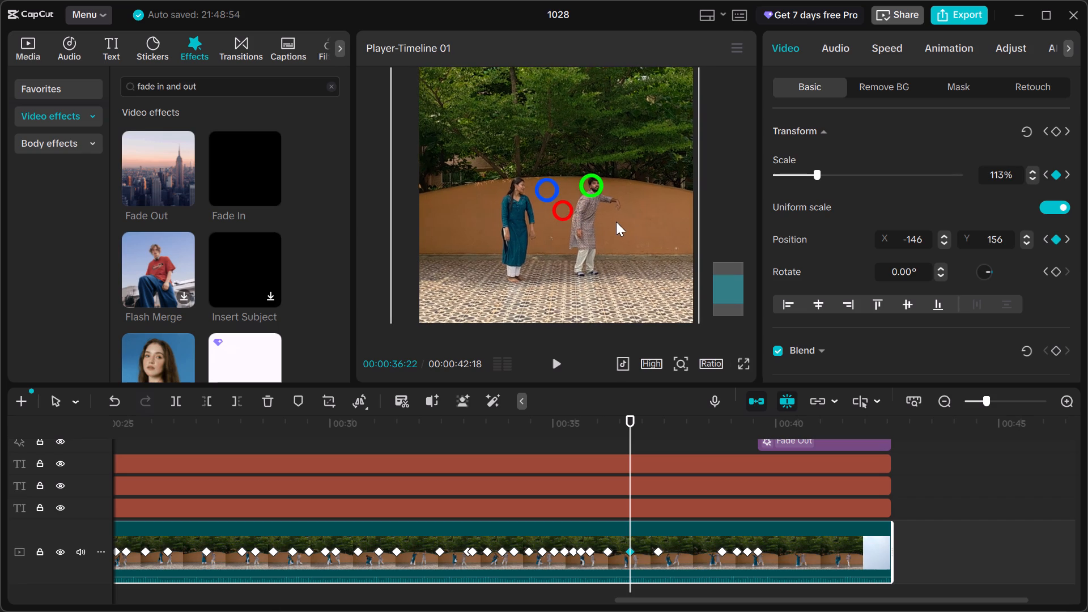
scroll(614, 221, "up", 7, "ctrl")
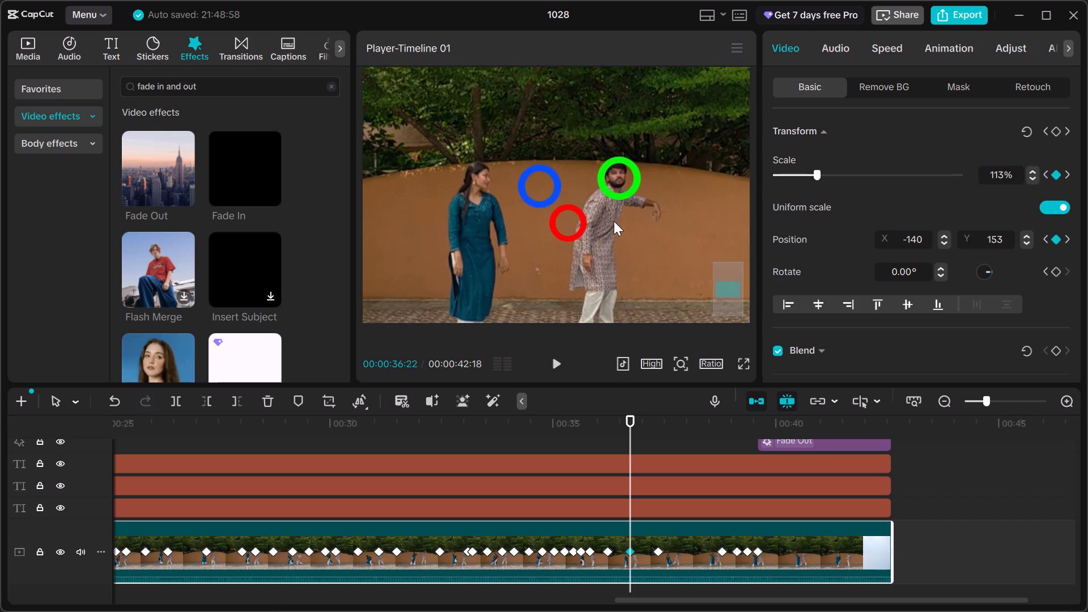
left_click(614, 221)
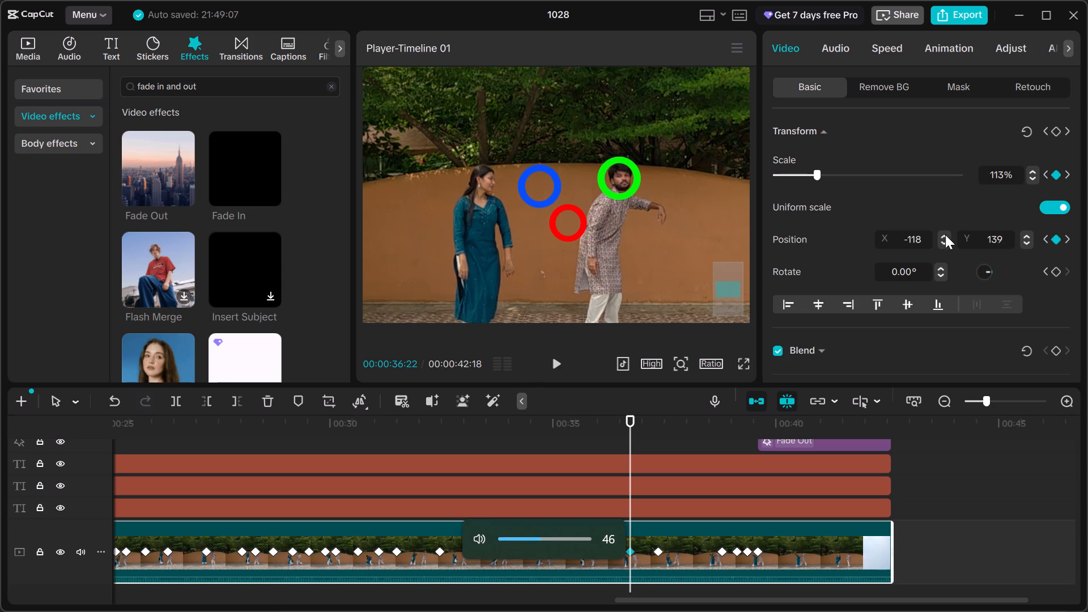
double_click(945, 235)
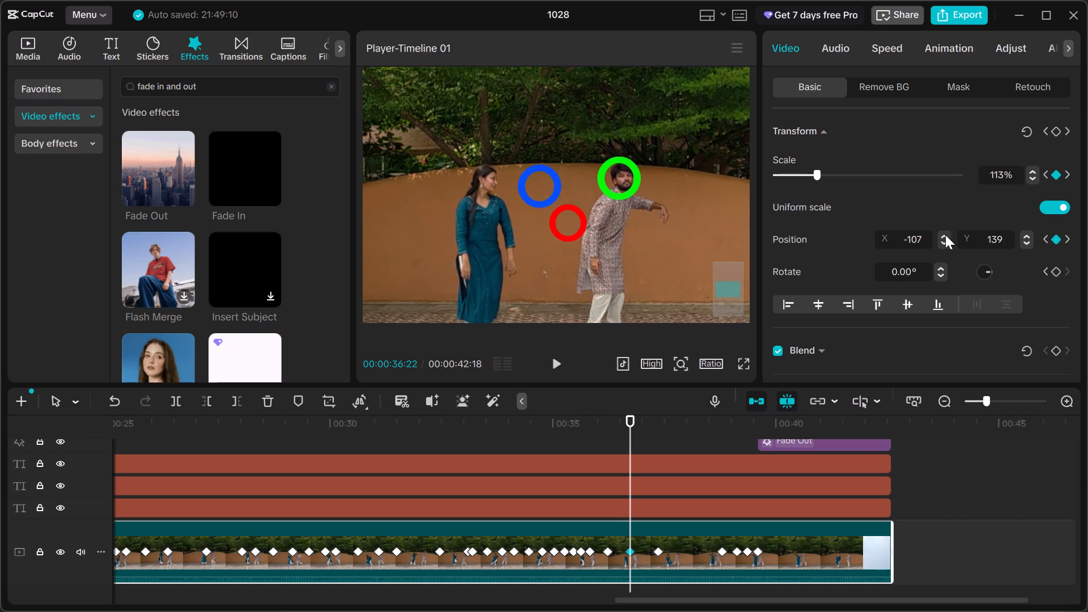
key("ctrl+z")
left_click(946, 245)
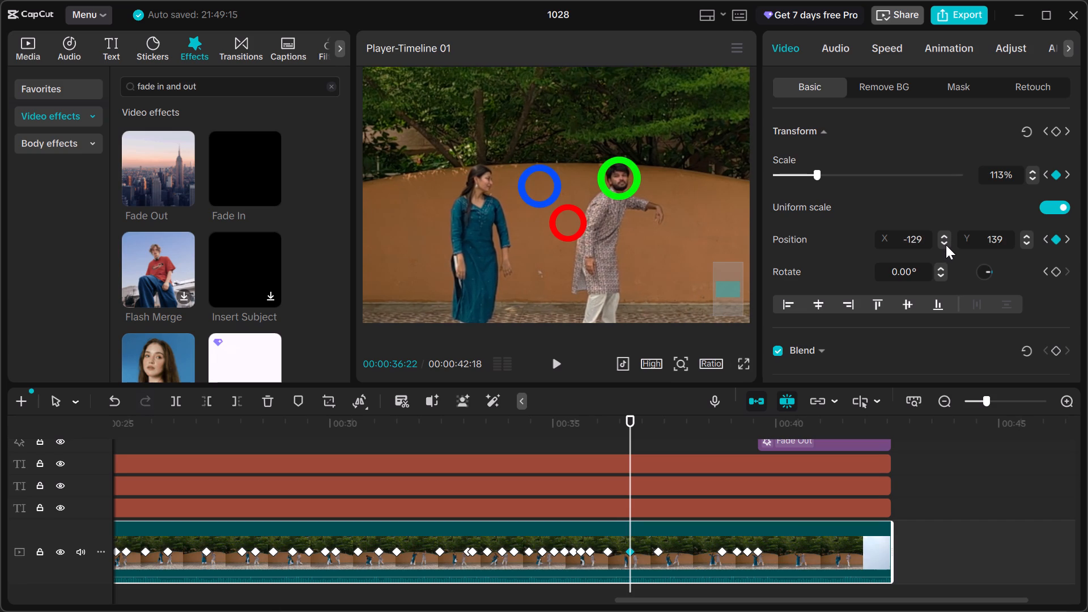
scroll(717, 210, "down", 5, "ctrl")
scroll(717, 210, "right", 1)
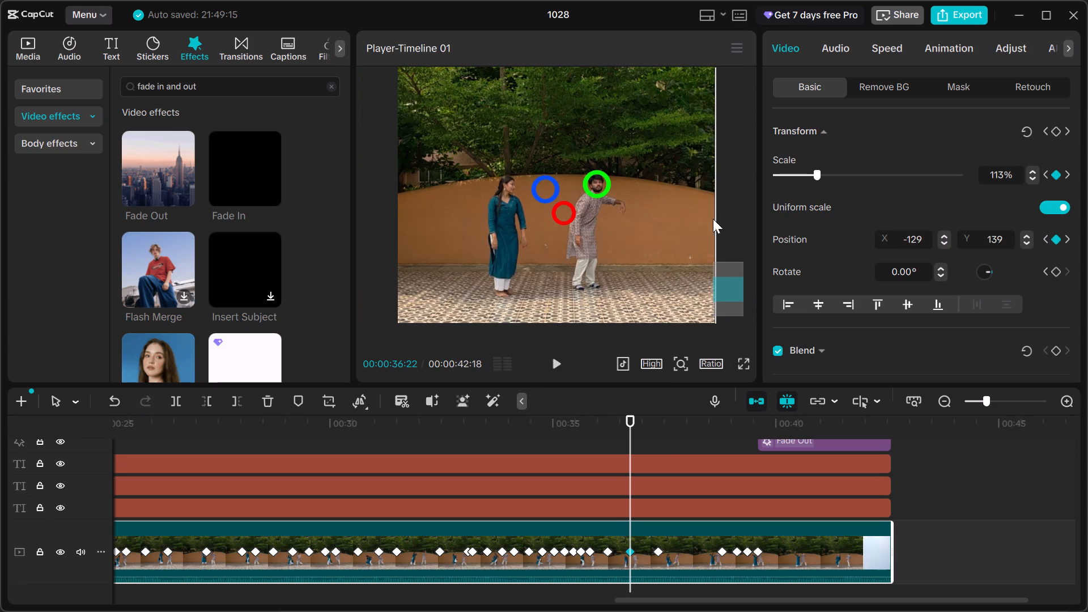
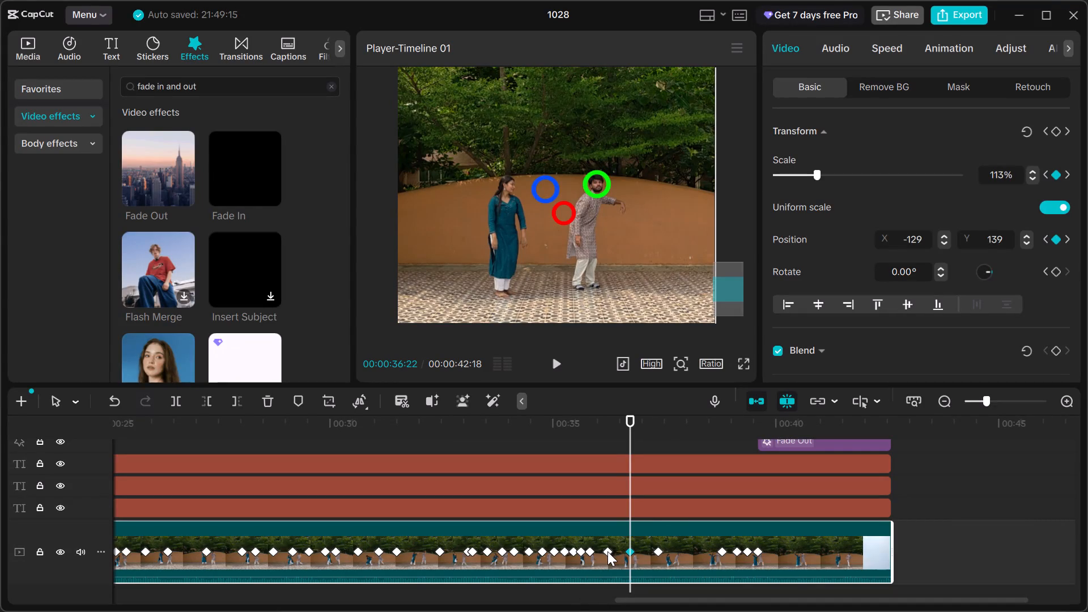
Check the dancers' alignment with the circle guides at the 00:00:37:11 and 00:00:38:24 keyframes and in full-screen playback from 00:00:36:01.
left_click(661, 551)
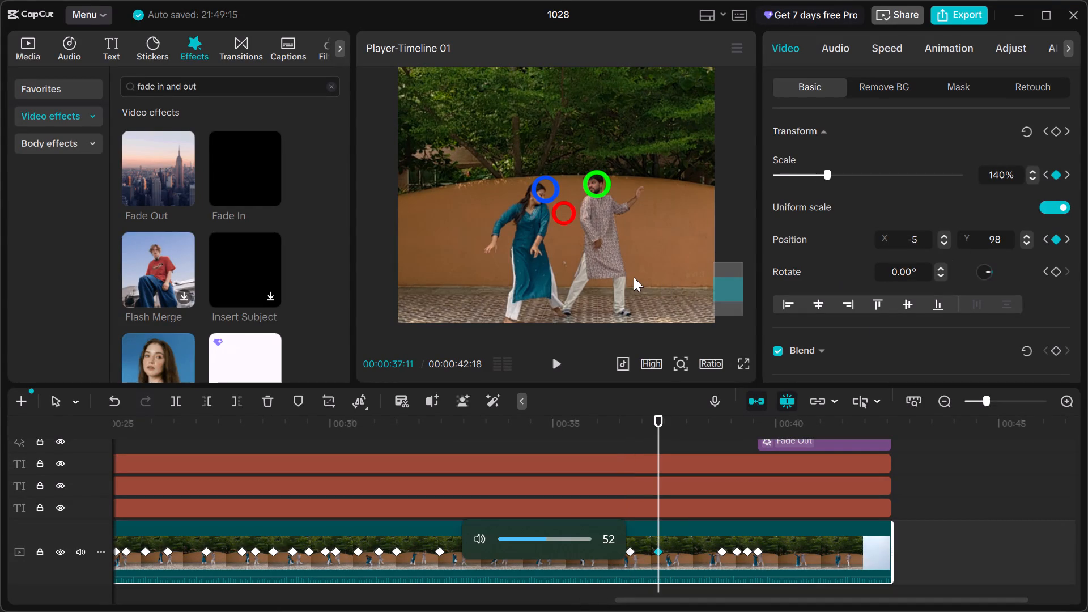
left_click(721, 550)
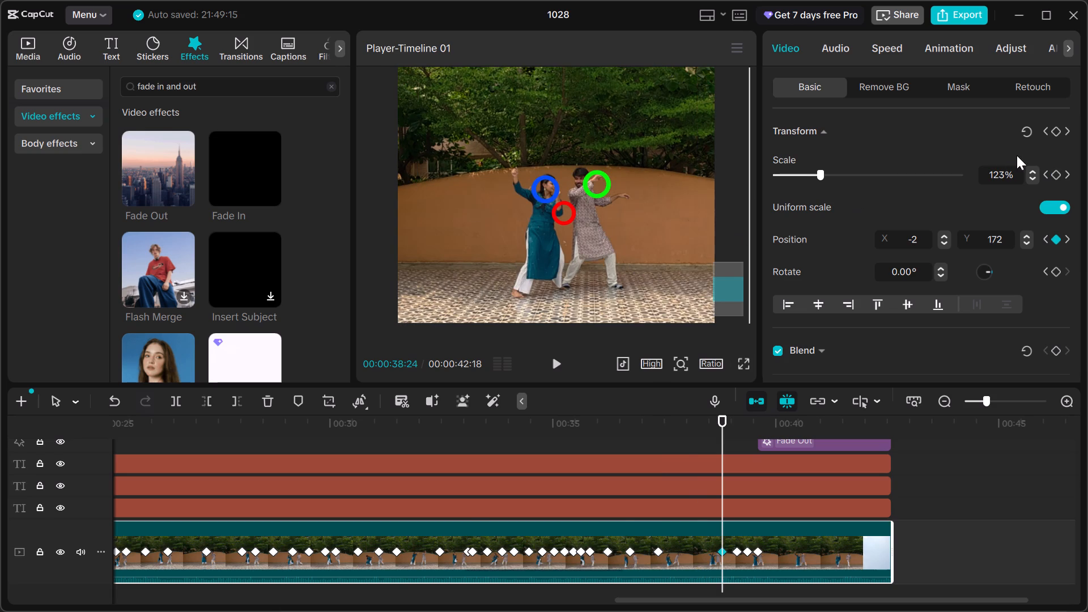
left_click(657, 552)
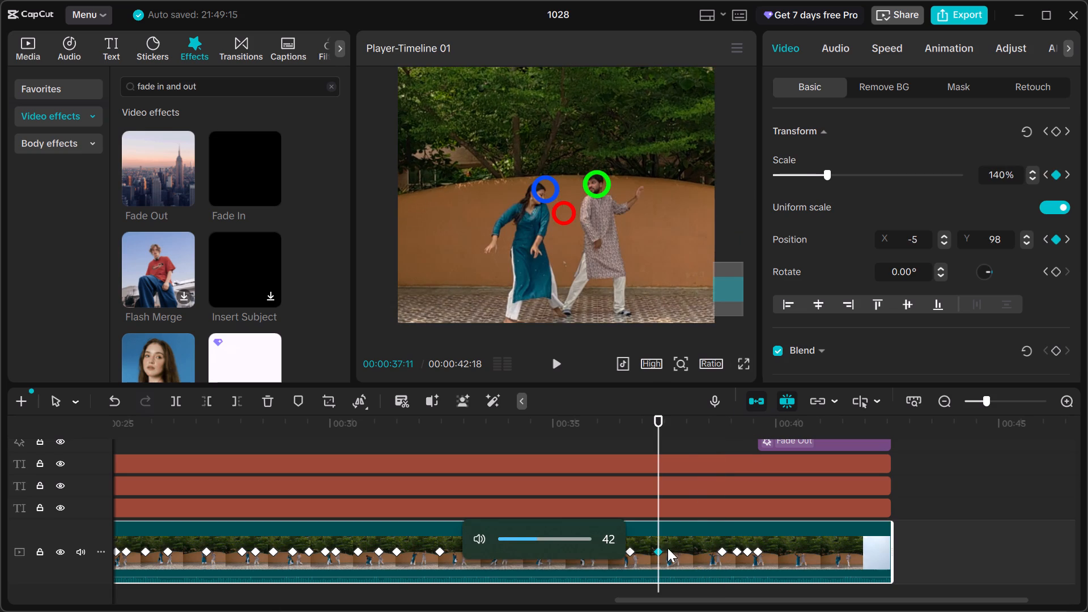
left_click(723, 550)
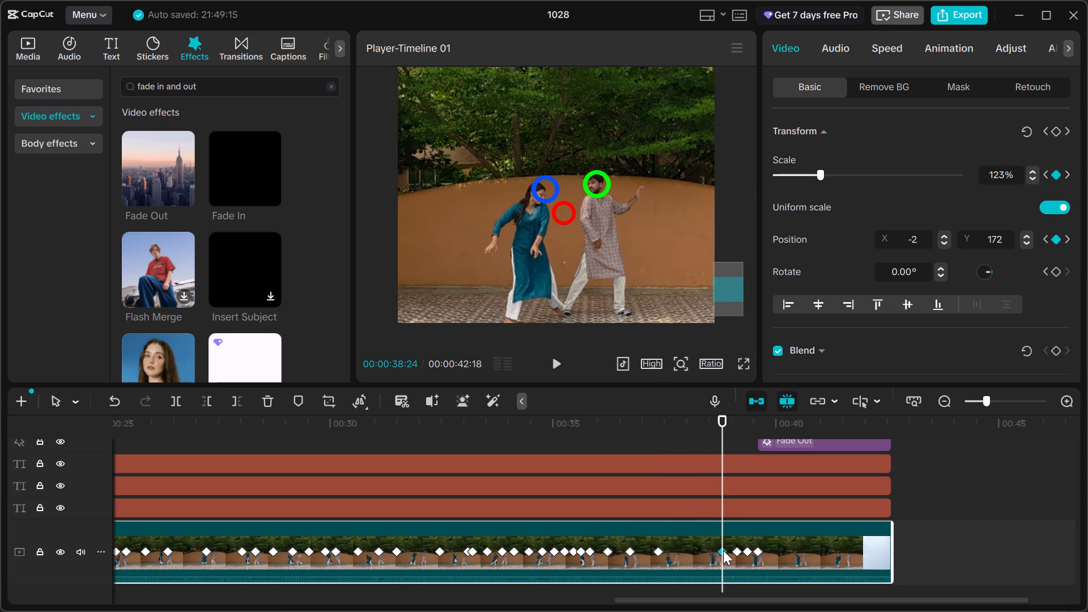
left_click(598, 424)
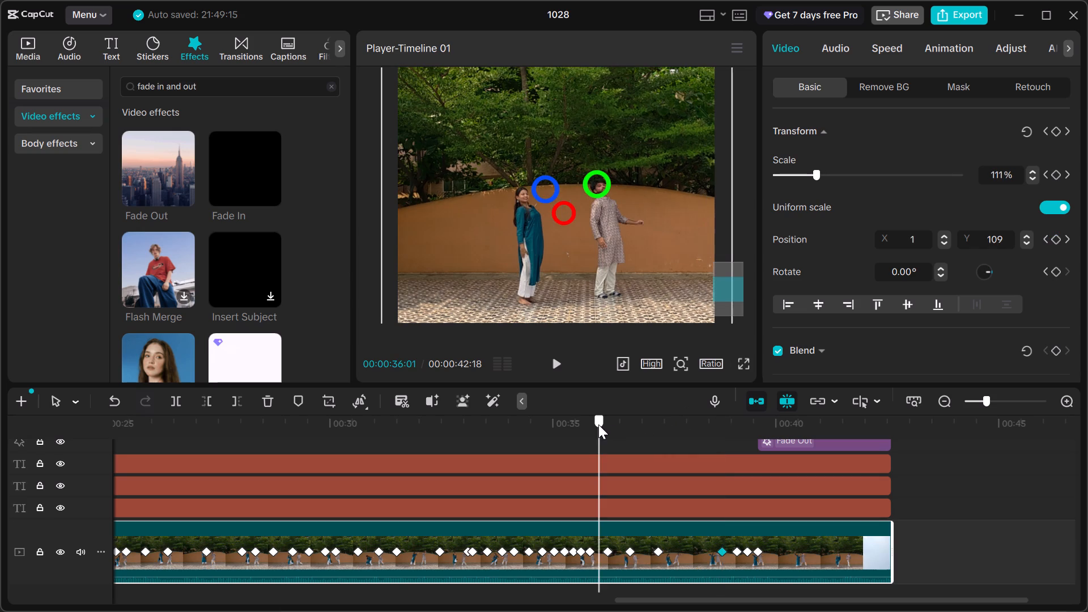
left_click(741, 360)
key("space")
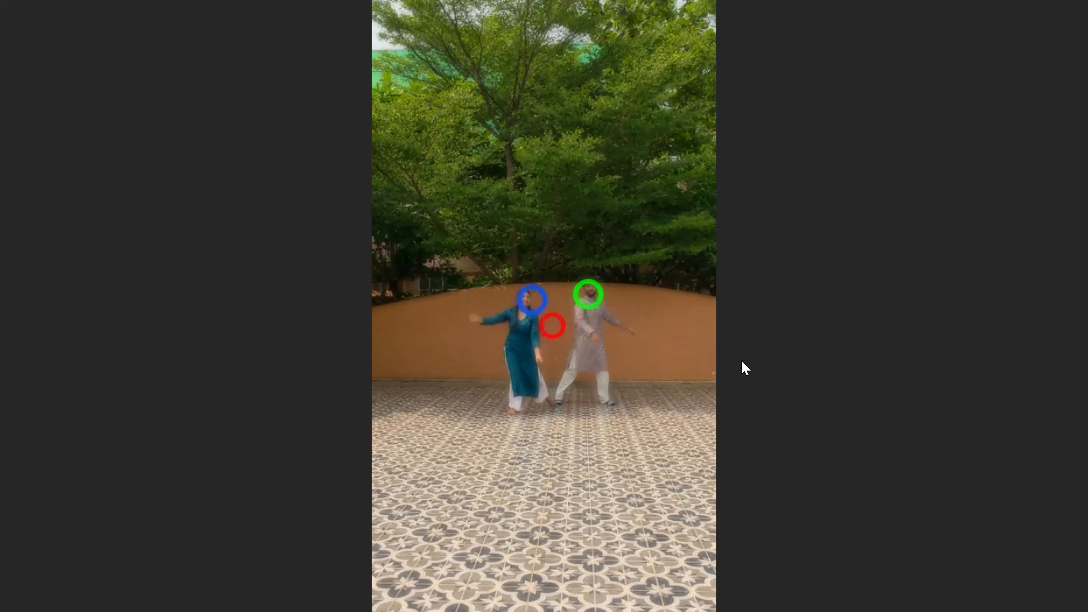
key("space")
key("Escape")
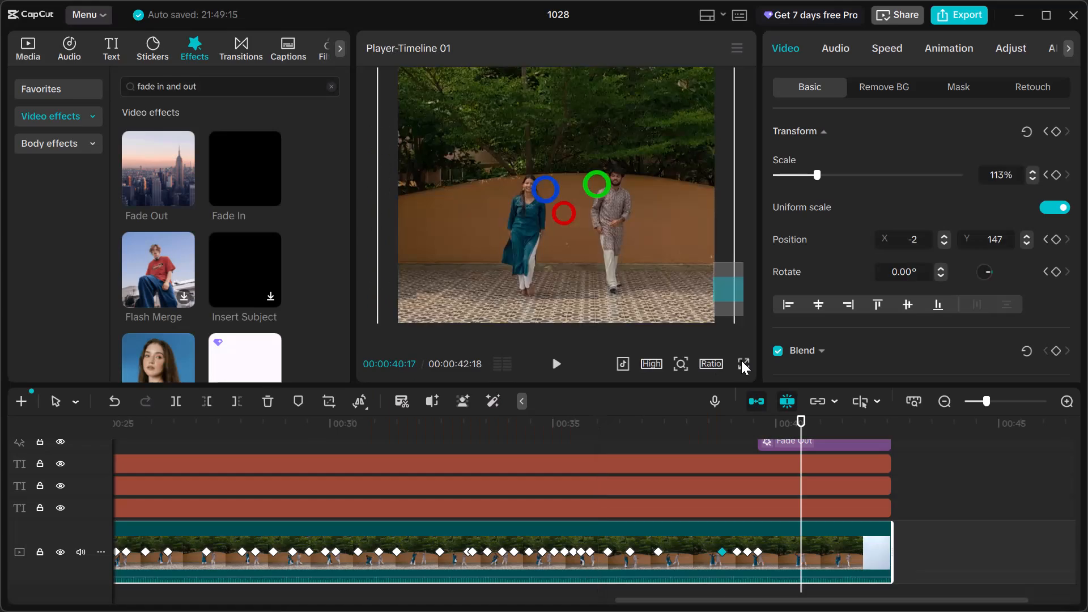
Switch from CapCut to the Kuro window.
key("alt+Tab")
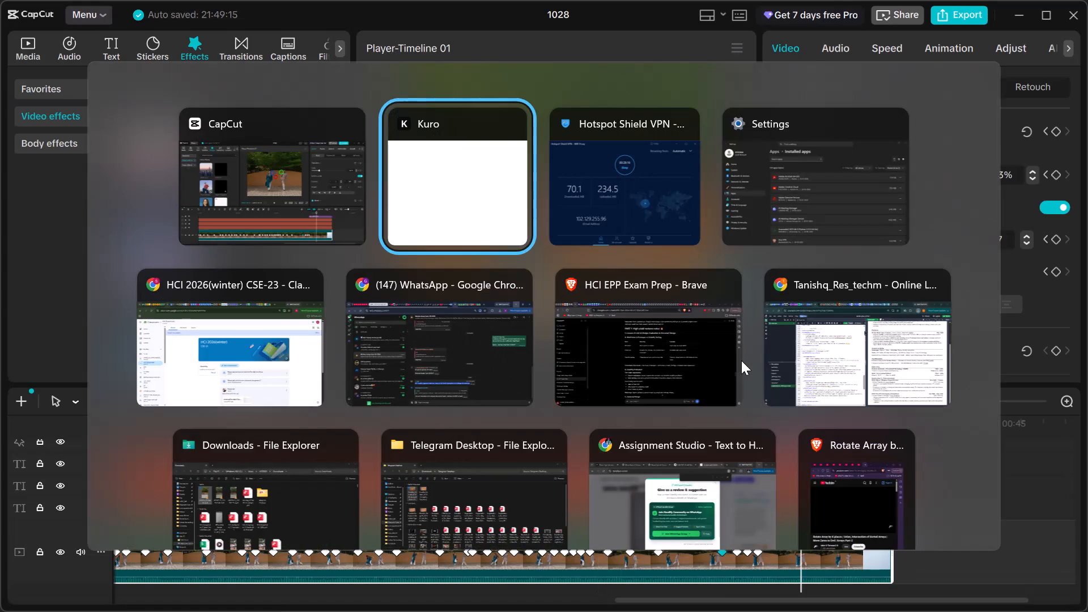